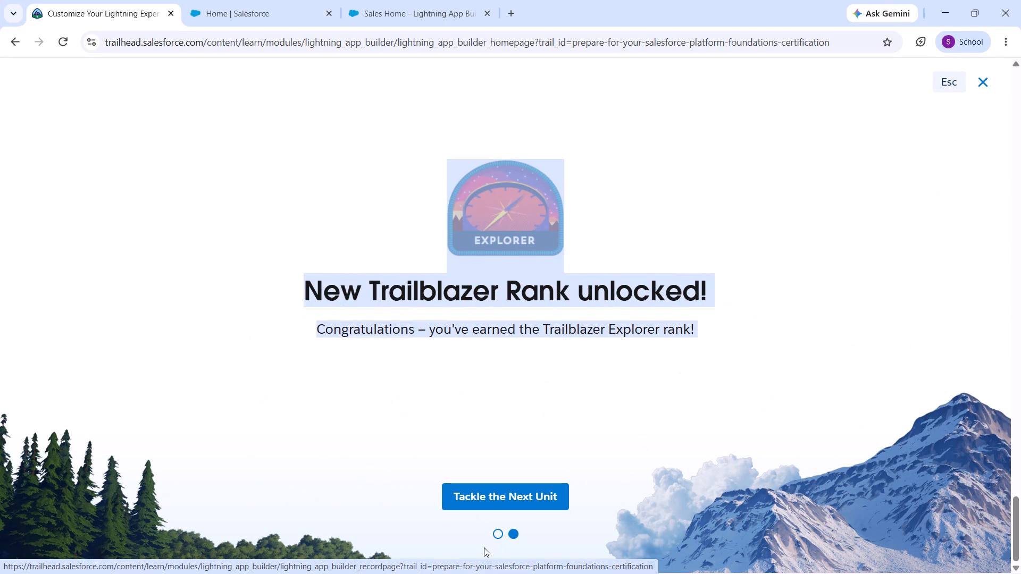
Proceed from the Trailblazer rank celebration to the next unit of the Lightning App Builder module, covering record pages.
{"action": "left_click", "coordinate": [507, 492]}
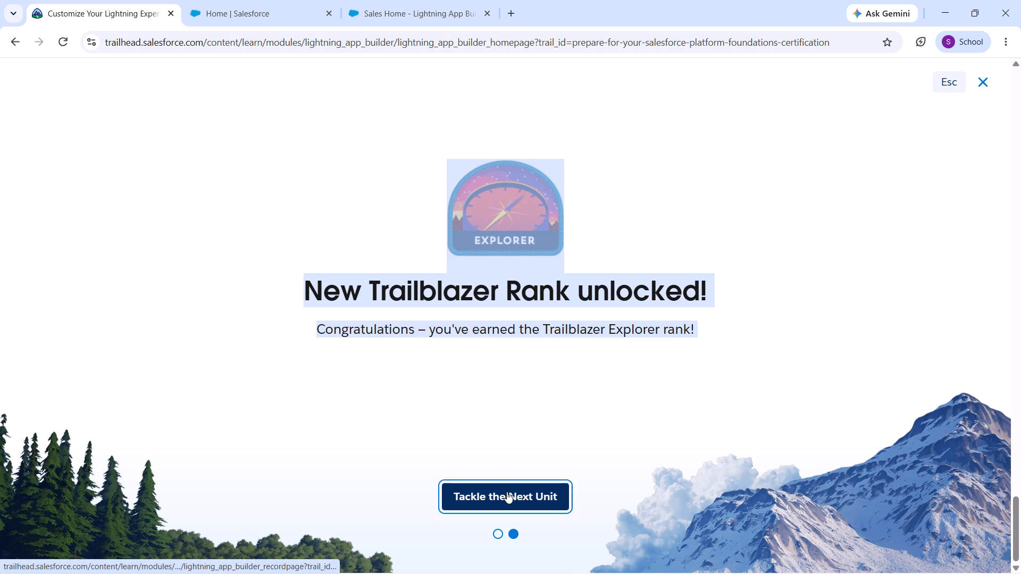
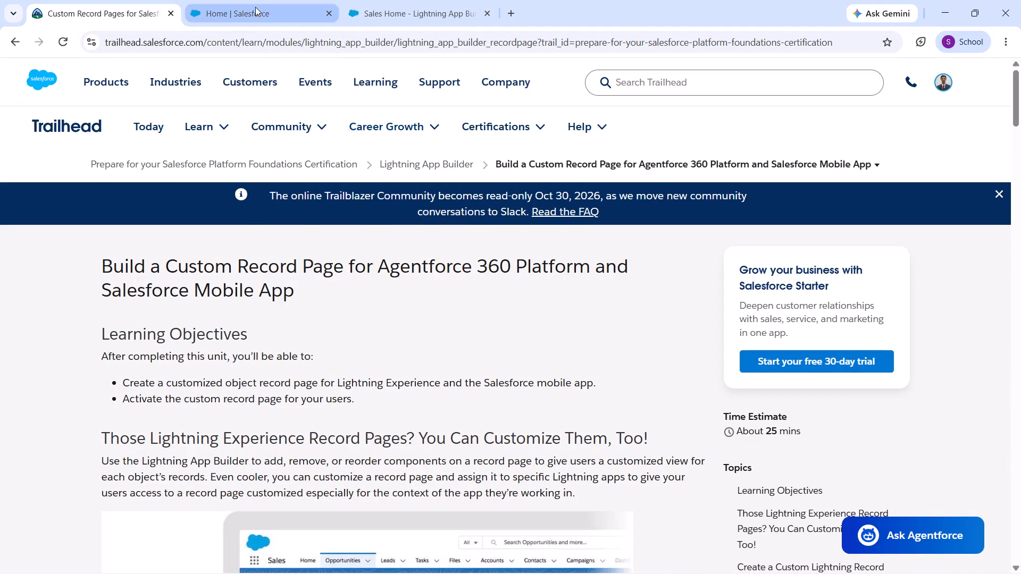
Create a new Trailhead Playground from the record page unit's hands-on challenge, keeping the suggested playground name.
{"action": "scroll", "coordinate": [342, 282], "scroll_direction": "down", "scroll_amount": 1}
{"action": "scroll", "coordinate": [578, 401], "scroll_direction": "down", "scroll_amount": 3}
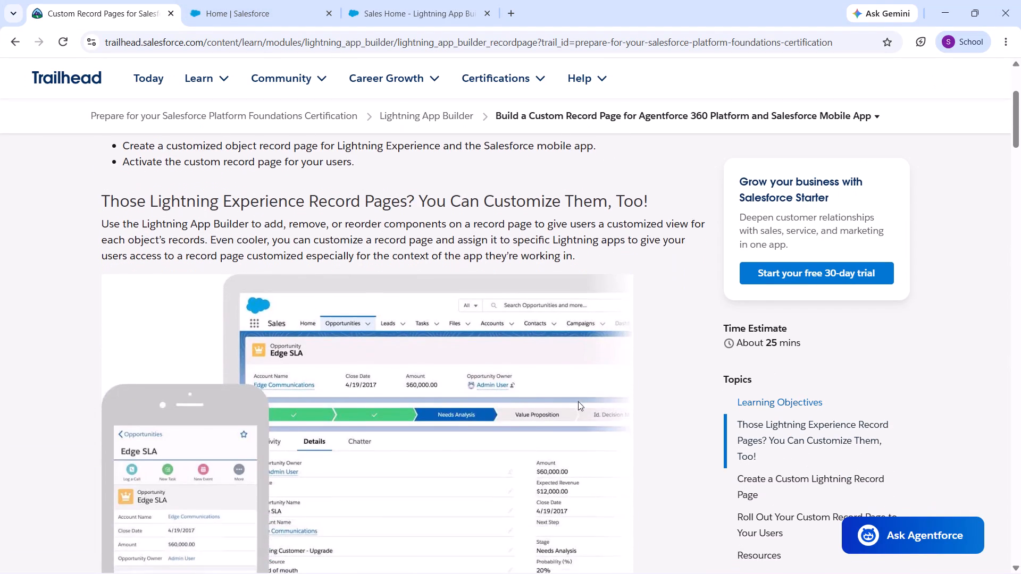
{"action": "scroll", "coordinate": [578, 401], "scroll_direction": "down", "scroll_amount": 10}
{"action": "scroll", "coordinate": [578, 401], "scroll_direction": "up", "scroll_amount": 2}
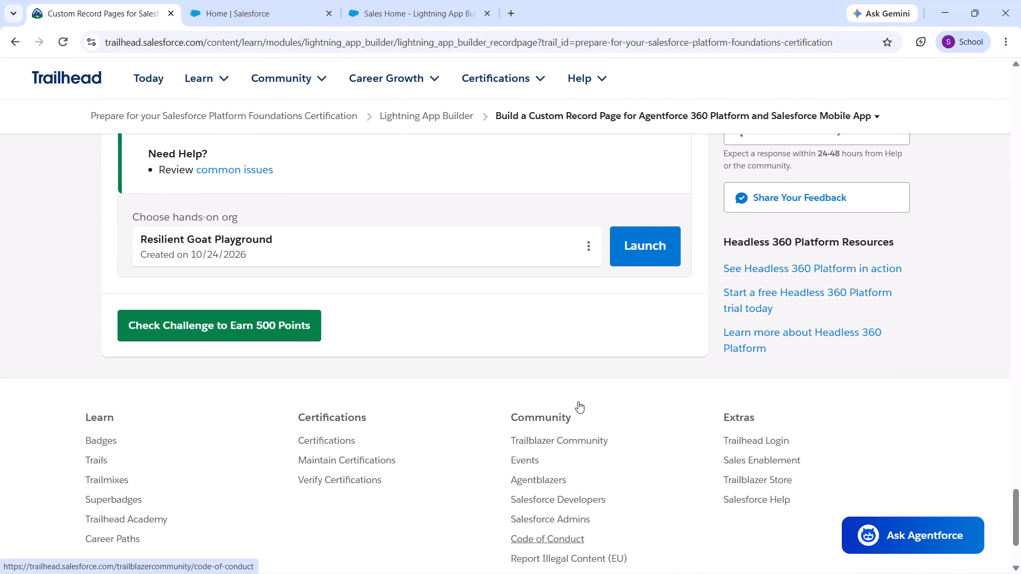
{"action": "scroll", "coordinate": [578, 401], "scroll_direction": "up", "scroll_amount": 1}
{"action": "left_click", "coordinate": [589, 307]}
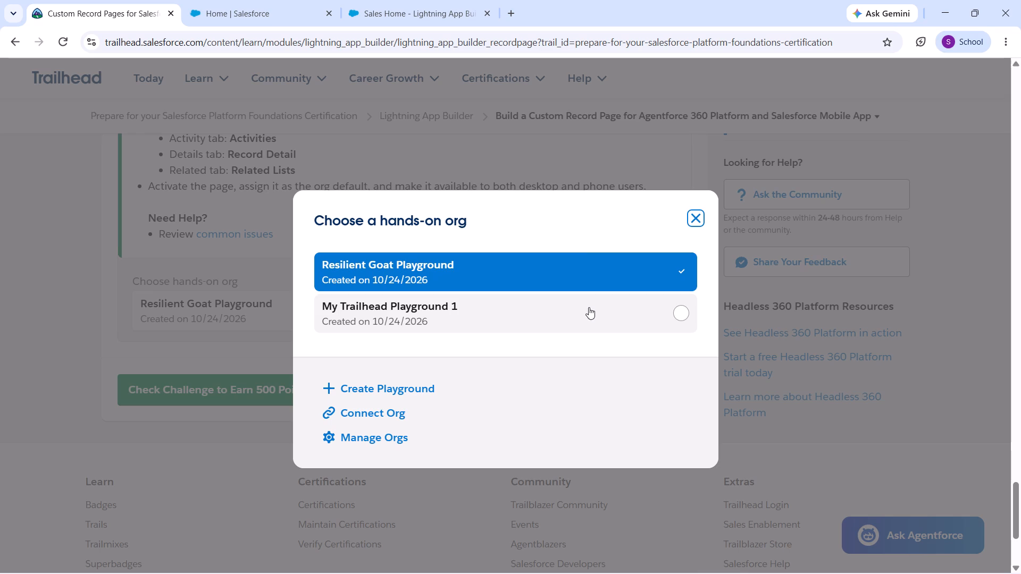
{"action": "left_click", "coordinate": [389, 387]}
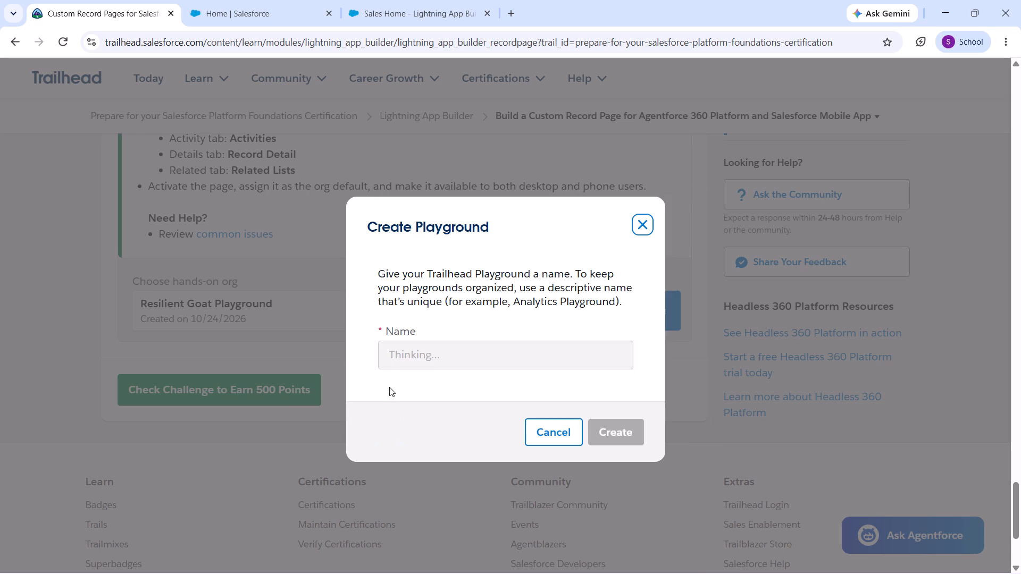
{"action": "left_click", "coordinate": [527, 355]}
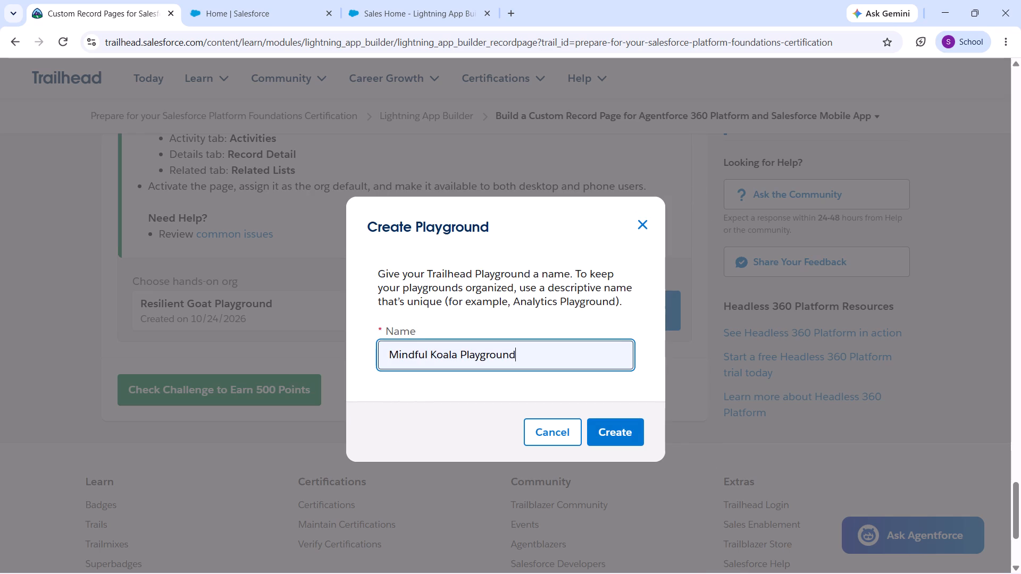
{"action": "left_click", "coordinate": [623, 443]}
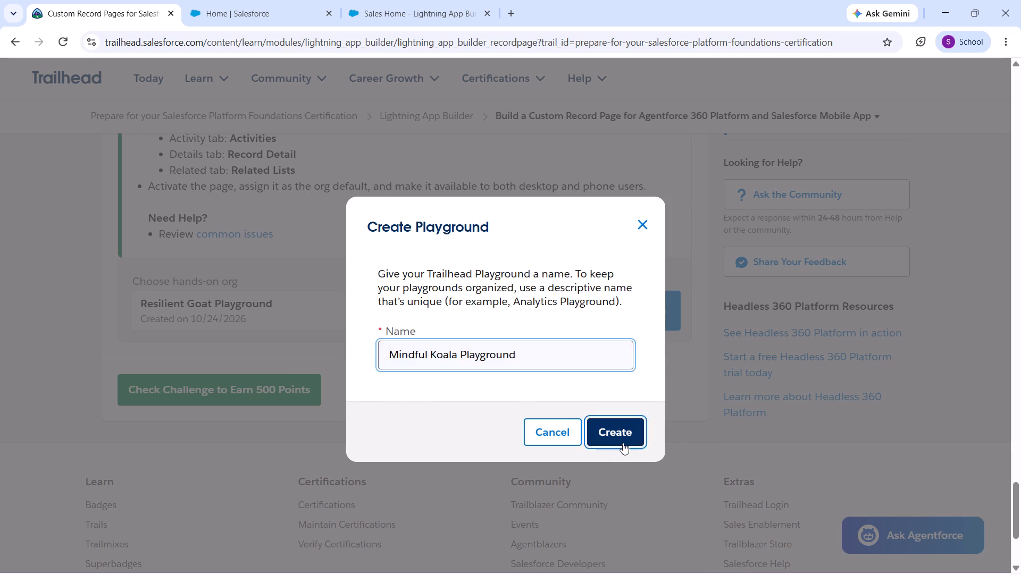
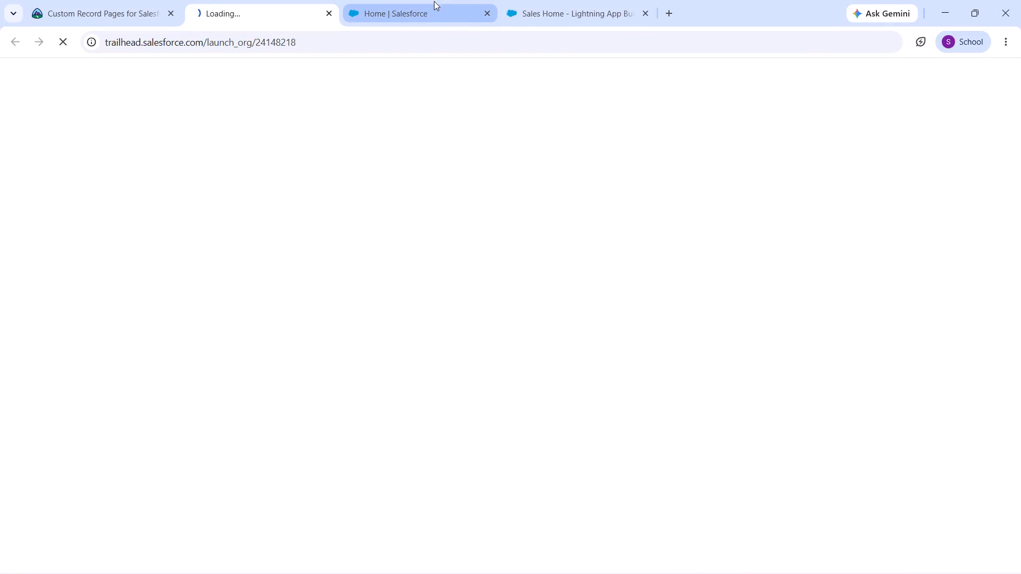
Close the old Salesforce Home and Sales Home Lightning App Builder browser tabs.
{"action": "left_click", "coordinate": [490, 11]}
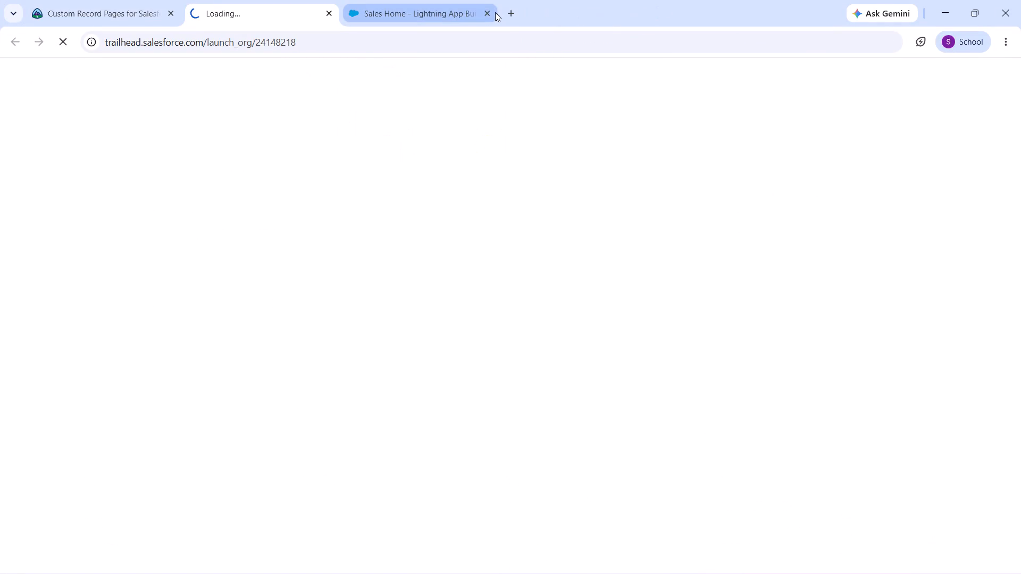
{"action": "left_click", "coordinate": [491, 12]}
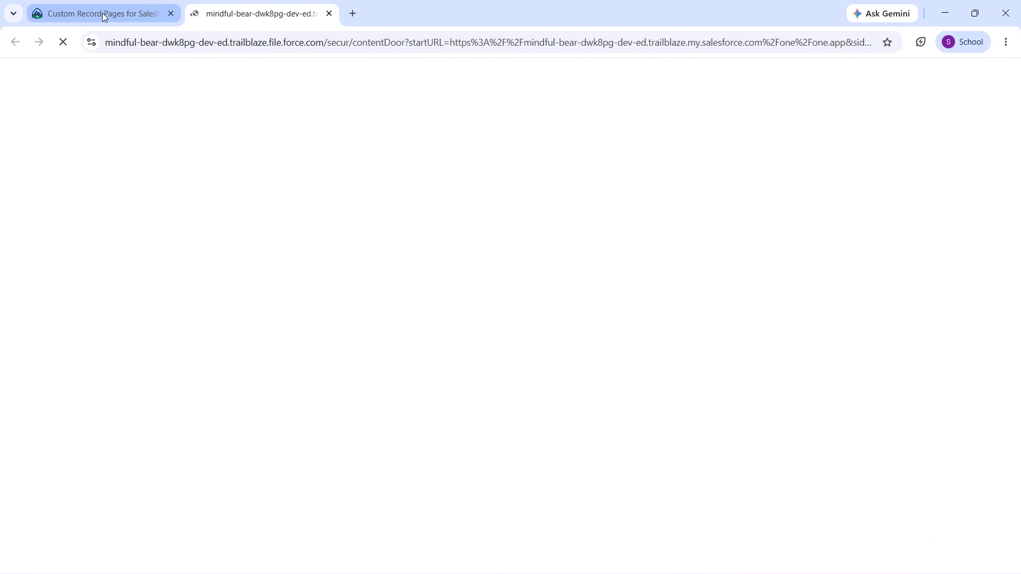
Return to the Trailhead record page unit and skim it from the challenge back up to its title.
{"action": "left_click", "coordinate": [103, 13]}
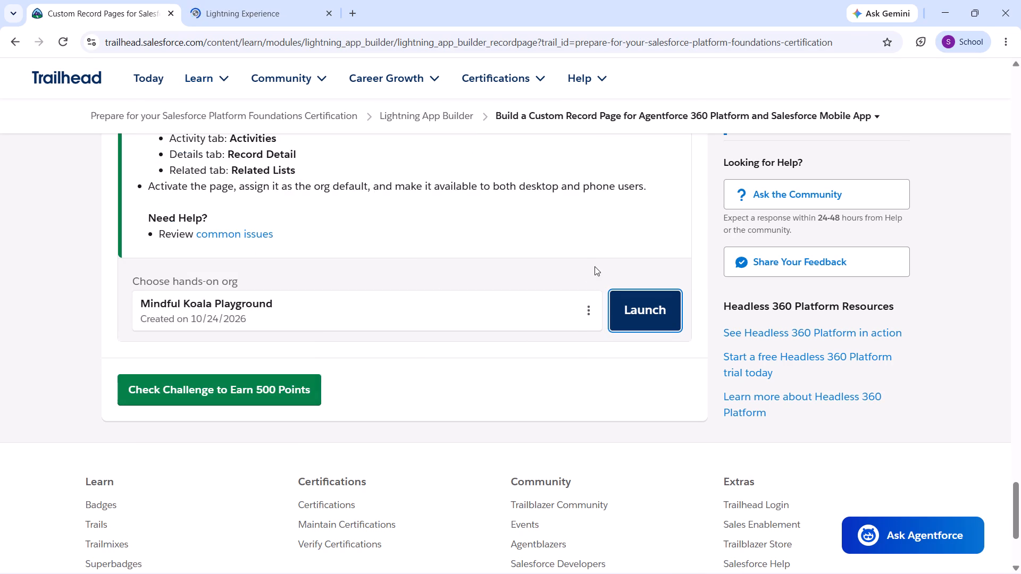
{"action": "scroll", "coordinate": [595, 267], "scroll_direction": "up", "scroll_amount": 14}
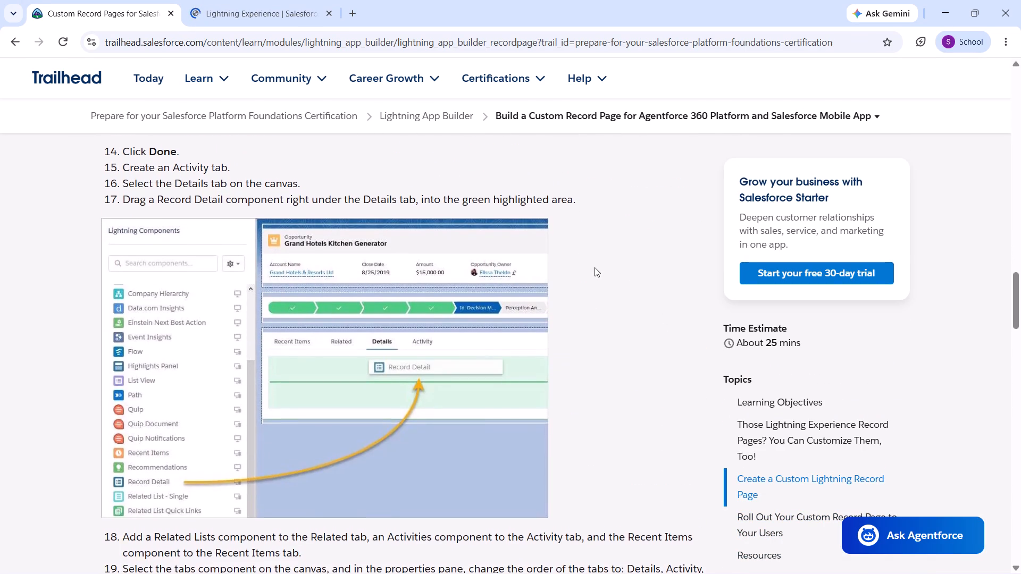
{"action": "scroll", "coordinate": [595, 267], "scroll_direction": "up", "scroll_amount": 13}
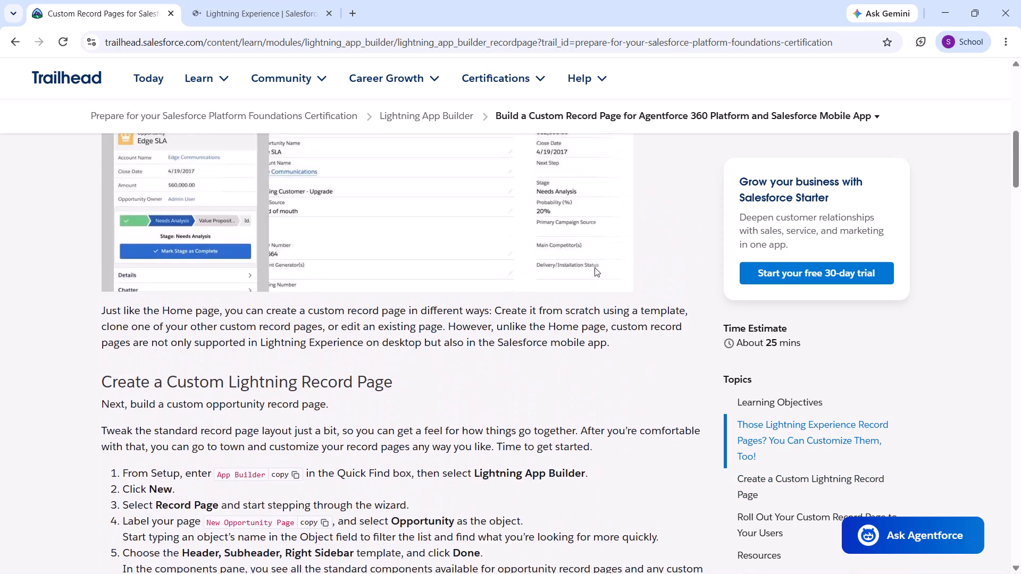
{"action": "scroll", "coordinate": [595, 267], "scroll_direction": "up", "scroll_amount": 10}
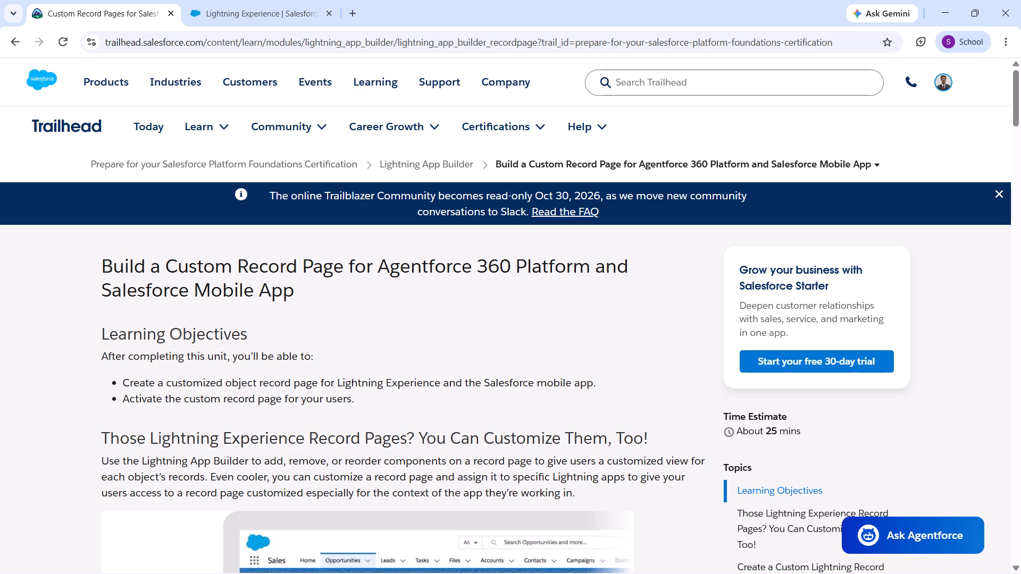
{"action": "scroll", "coordinate": [241, 368], "scroll_direction": "down", "scroll_amount": 2}
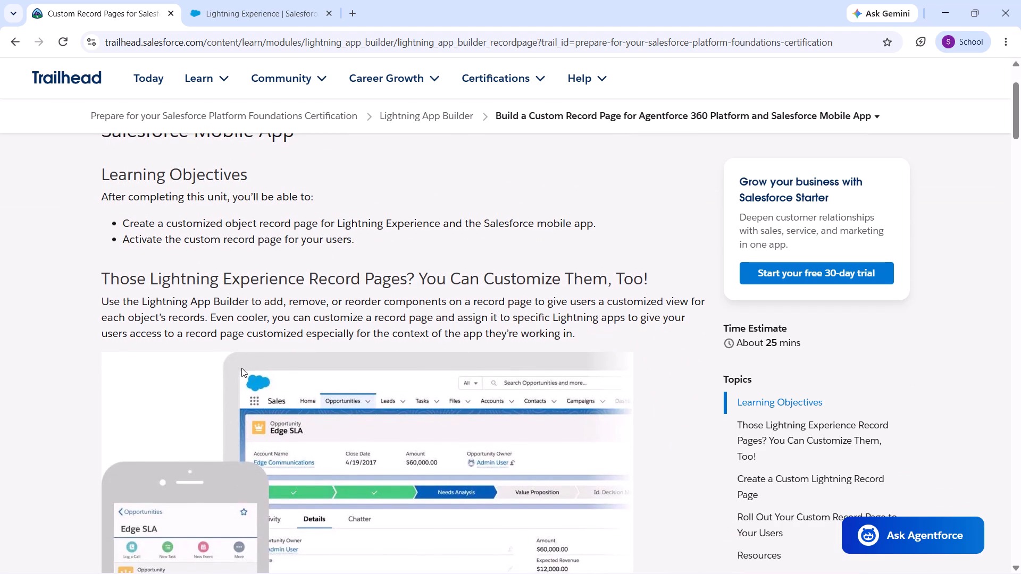
{"action": "scroll", "coordinate": [241, 368], "scroll_direction": "down", "scroll_amount": 1}
{"action": "scroll", "coordinate": [241, 368], "scroll_direction": "up", "scroll_amount": 3}
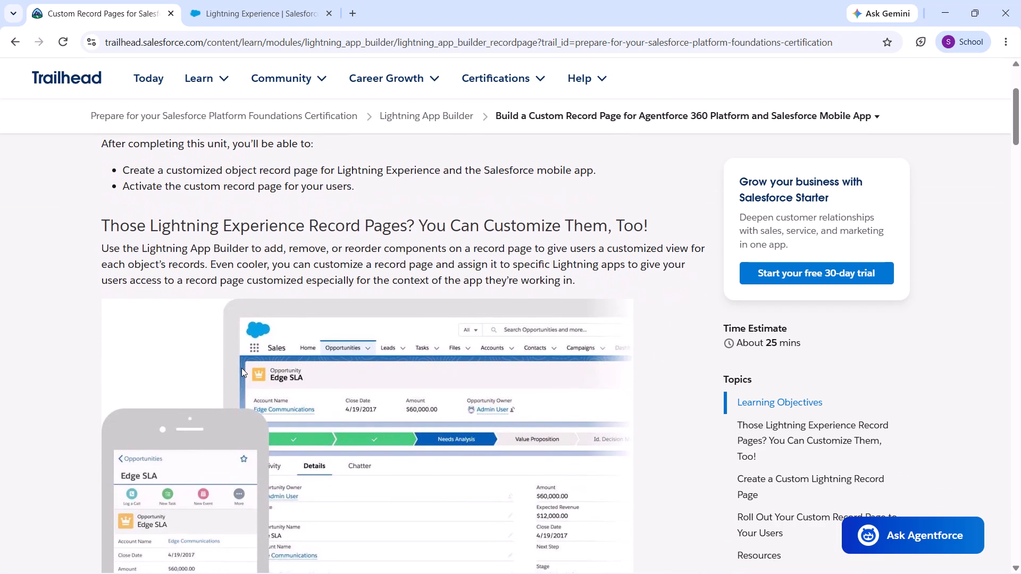
{"action": "scroll", "coordinate": [241, 368], "scroll_direction": "up", "scroll_amount": 3}
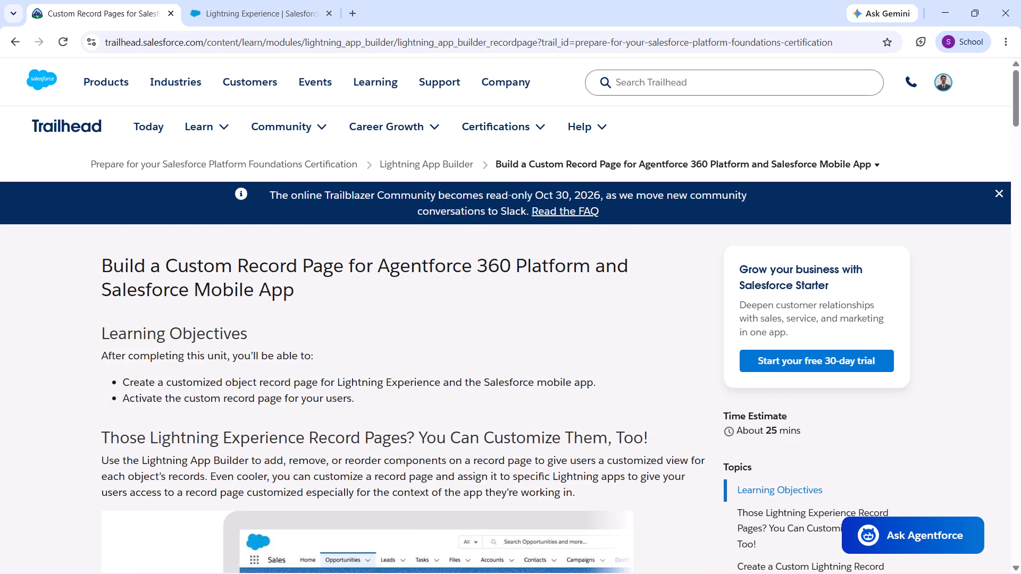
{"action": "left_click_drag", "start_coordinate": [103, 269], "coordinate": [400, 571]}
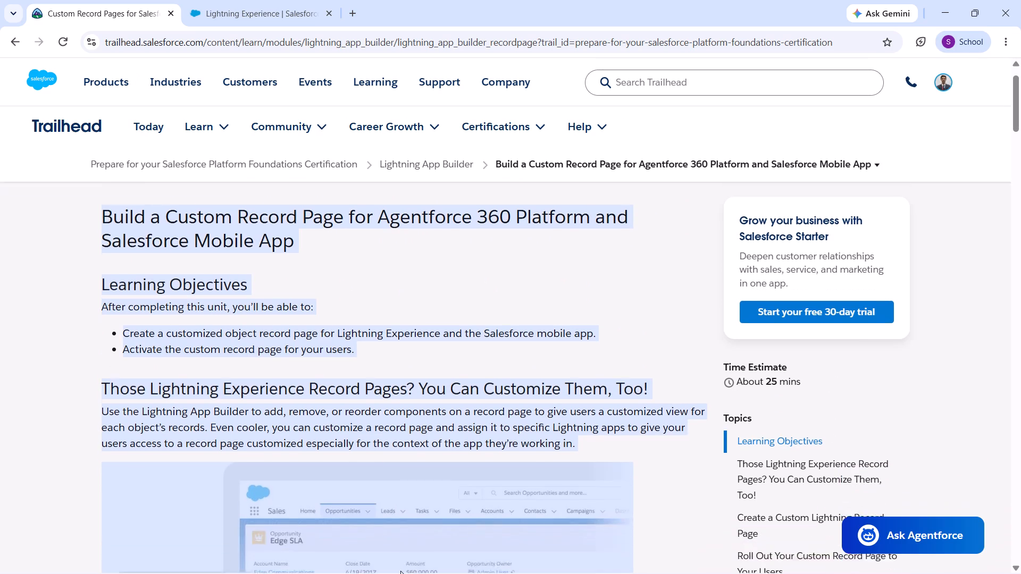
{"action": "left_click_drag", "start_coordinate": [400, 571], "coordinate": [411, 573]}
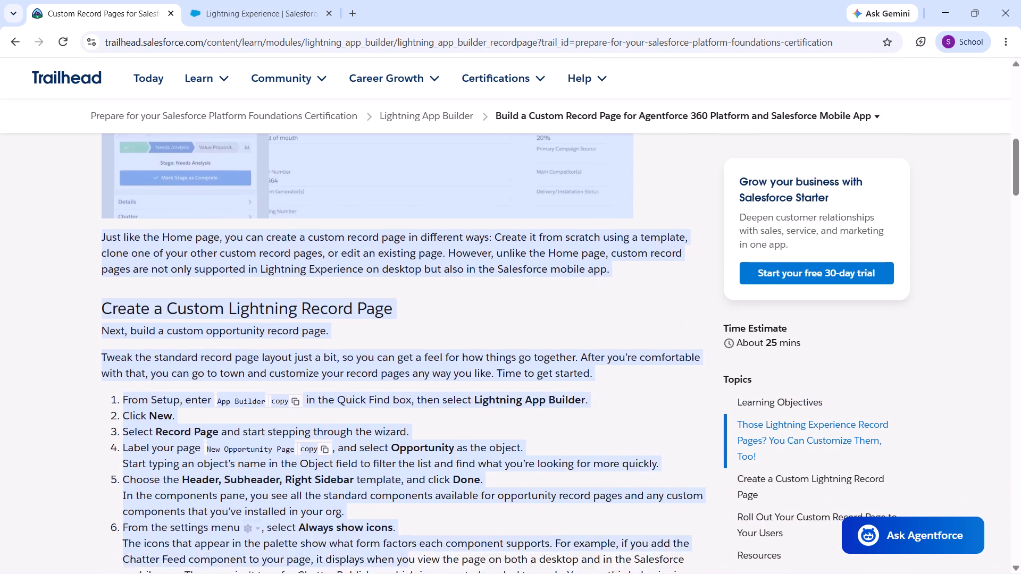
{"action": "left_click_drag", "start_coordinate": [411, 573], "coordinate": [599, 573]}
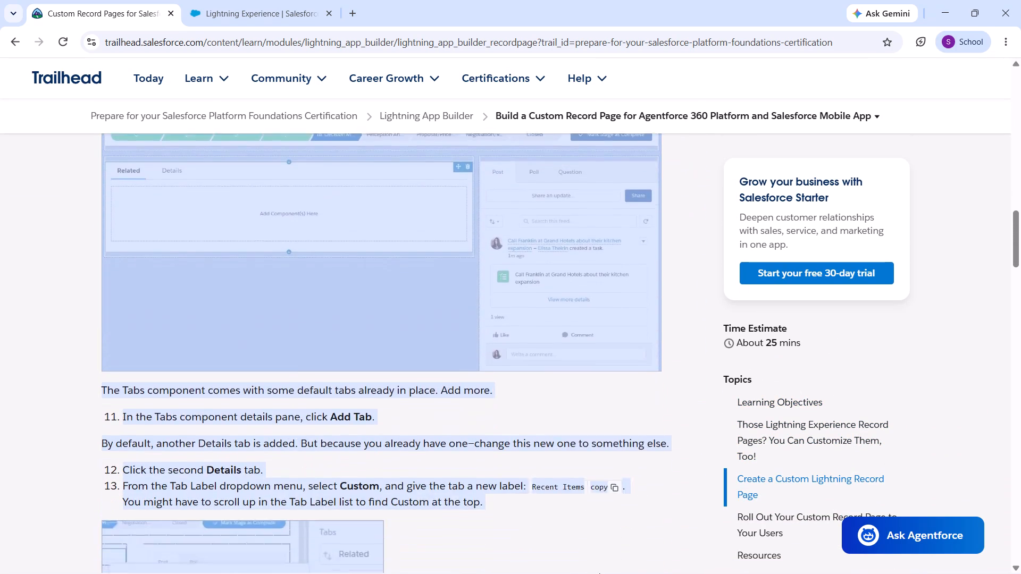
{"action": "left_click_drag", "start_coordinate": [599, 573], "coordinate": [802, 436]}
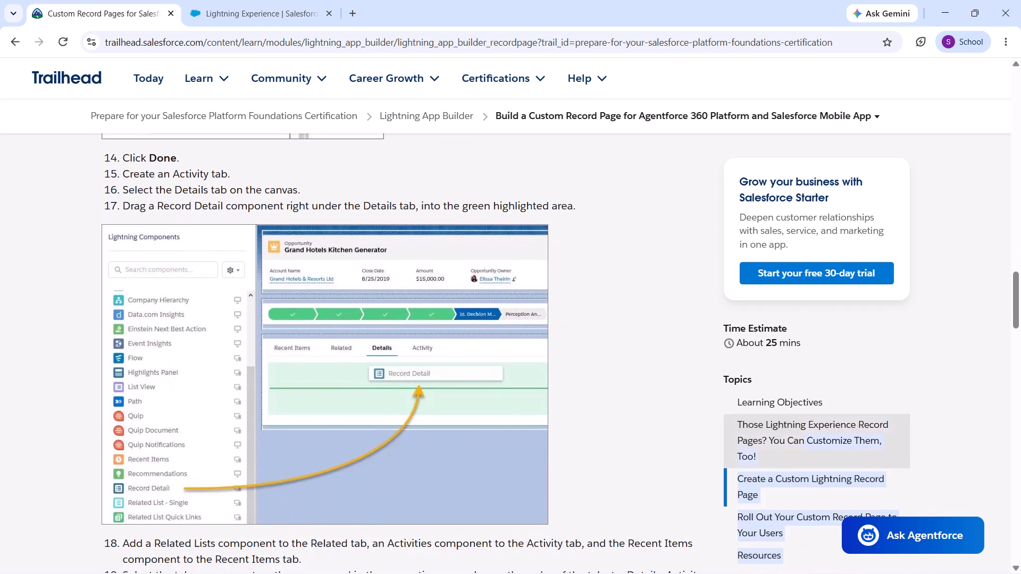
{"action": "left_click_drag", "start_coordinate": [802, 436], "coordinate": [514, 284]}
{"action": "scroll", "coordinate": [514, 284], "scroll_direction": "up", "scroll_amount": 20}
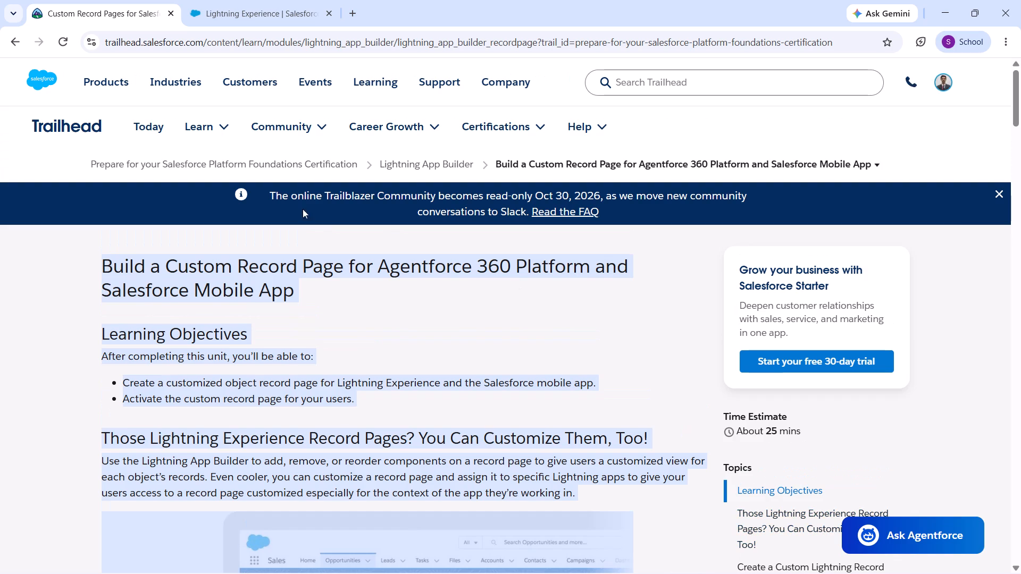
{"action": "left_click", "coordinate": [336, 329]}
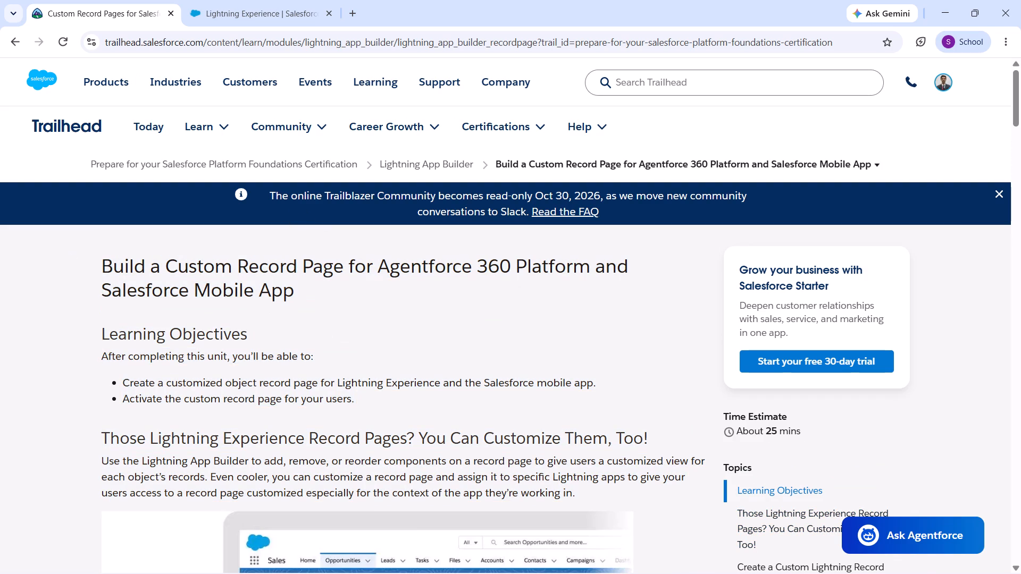
Copy the unit's text from its title through the challenge's final requirement about activating the page as org default.
{"action": "left_click_drag", "start_coordinate": [103, 263], "coordinate": [416, 573]}
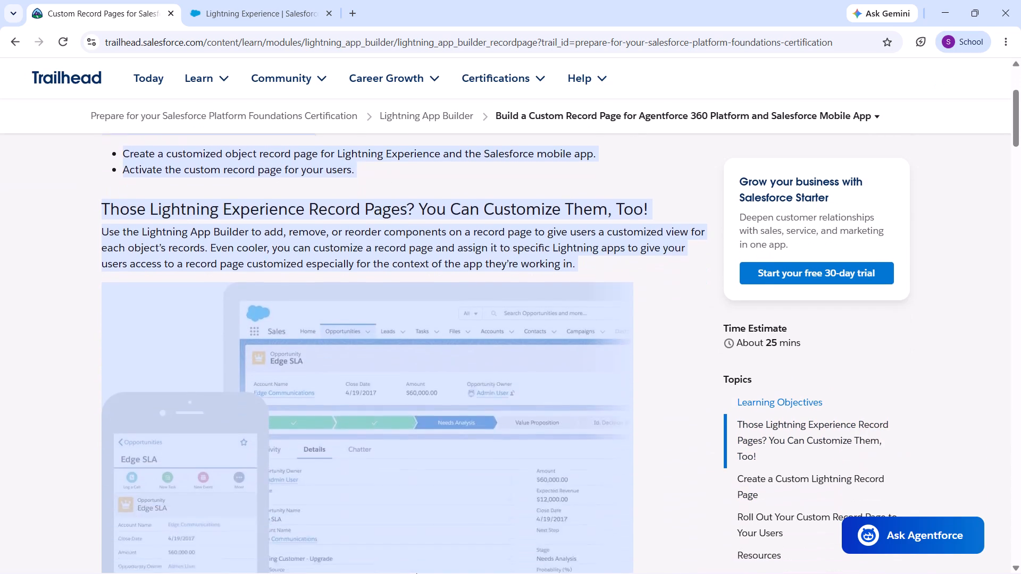
{"action": "left_click_drag", "start_coordinate": [416, 573], "coordinate": [417, 573]}
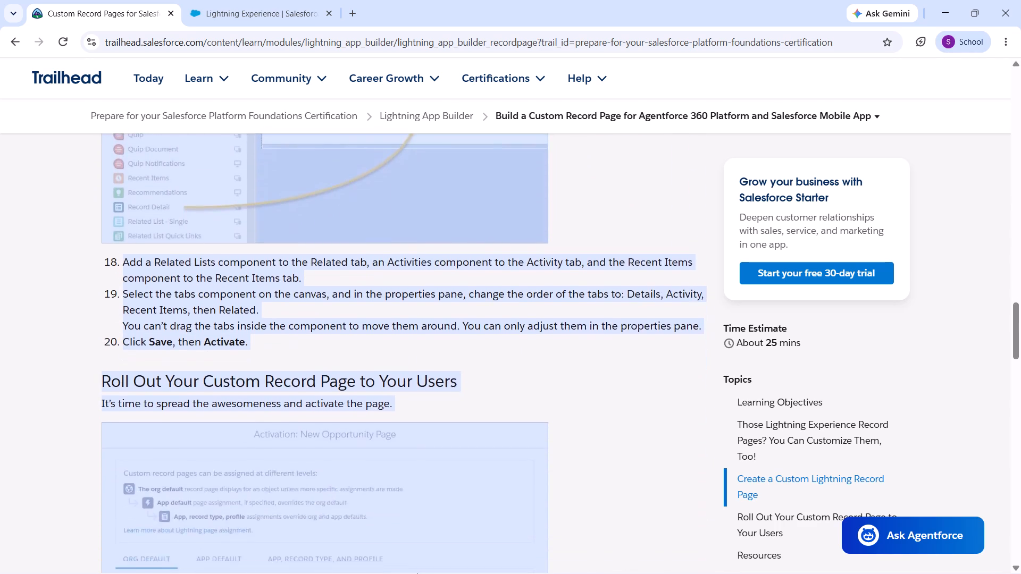
{"action": "left_click_drag", "start_coordinate": [417, 573], "coordinate": [417, 573]}
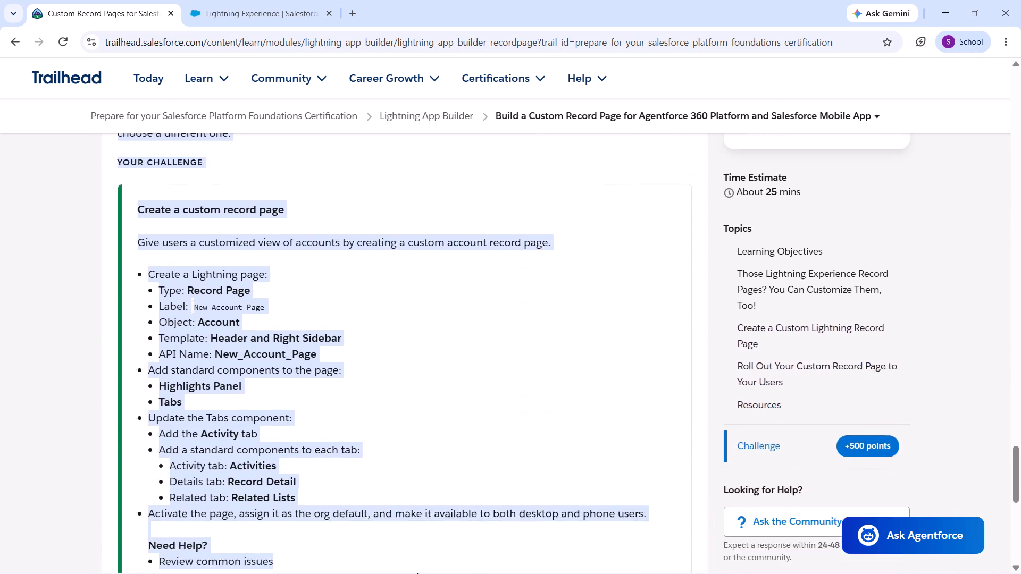
{"action": "left_click_drag", "start_coordinate": [417, 573], "coordinate": [303, 280]}
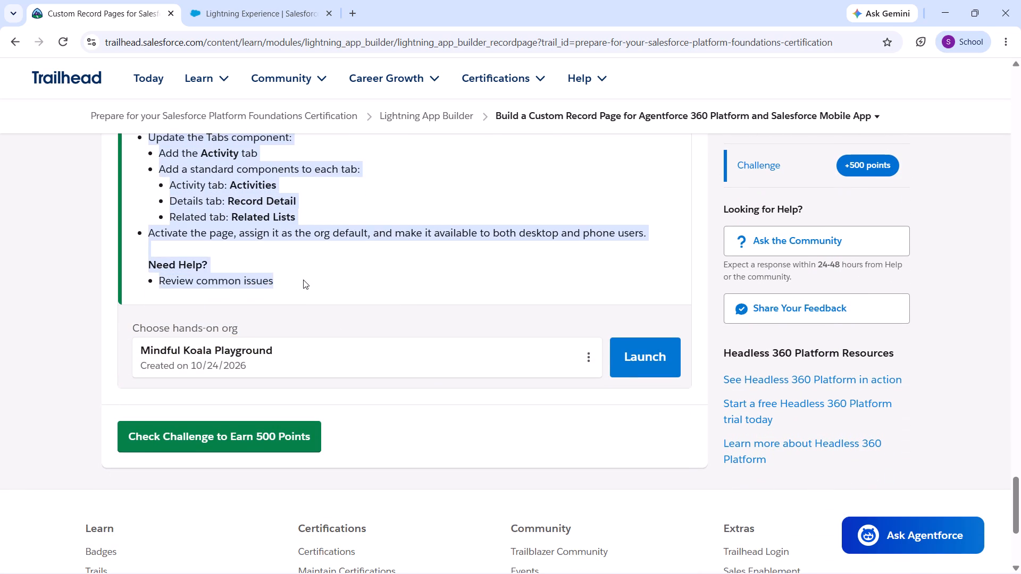
{"action": "left_click_drag", "start_coordinate": [303, 280], "coordinate": [303, 257]}
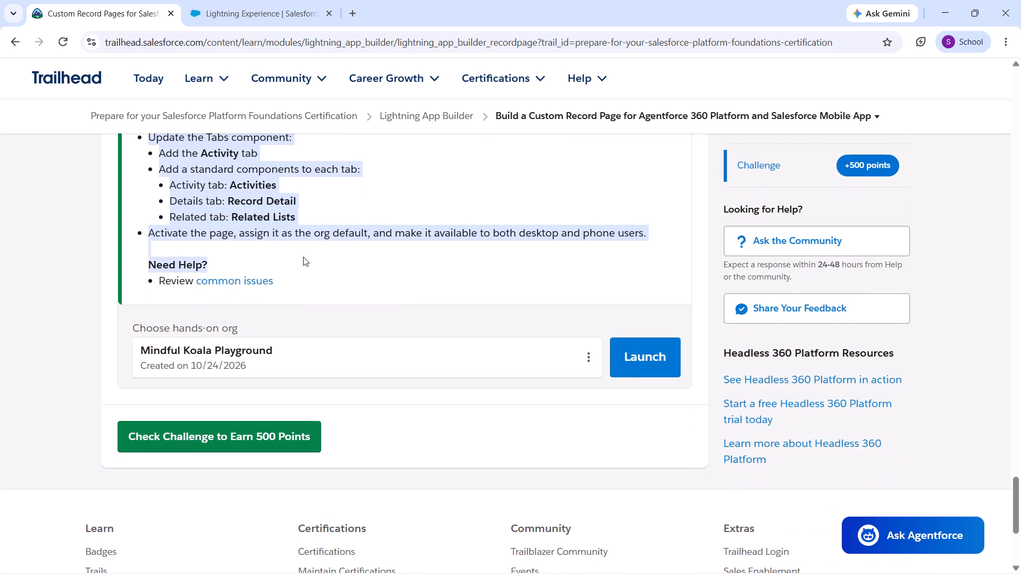
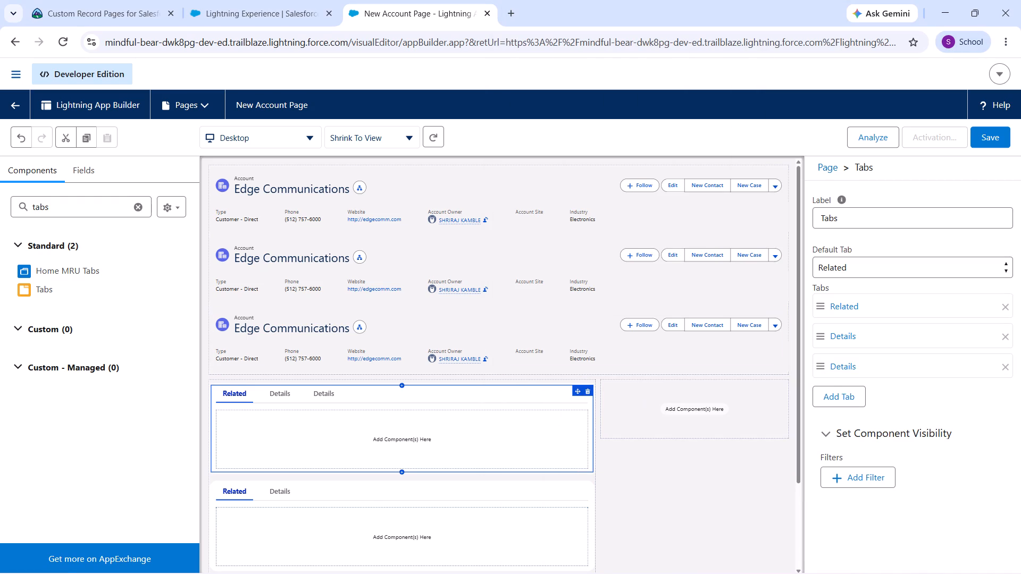
{"action": "left_click", "coordinate": [836, 366]}
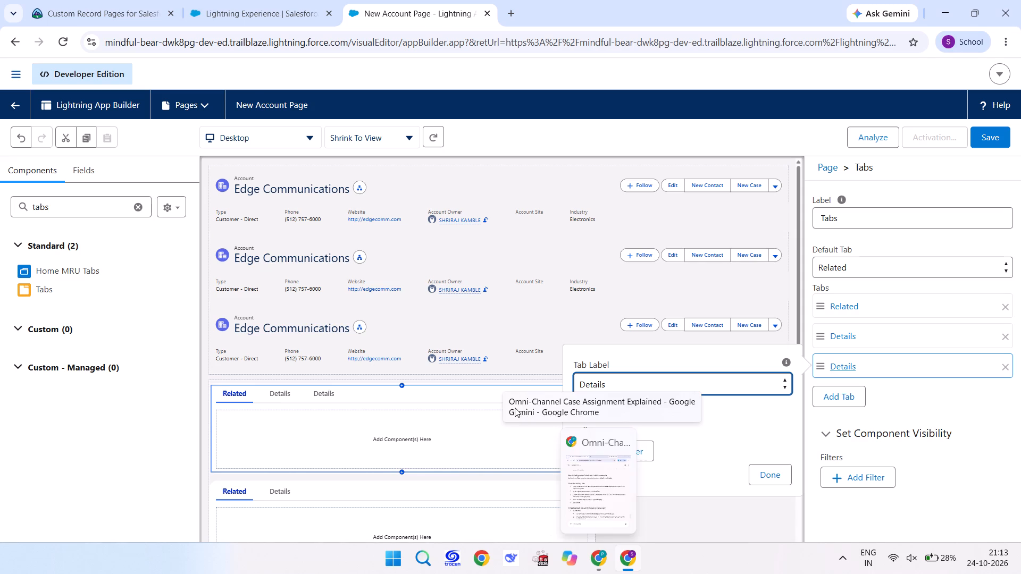
{"action": "left_click", "coordinate": [613, 385]}
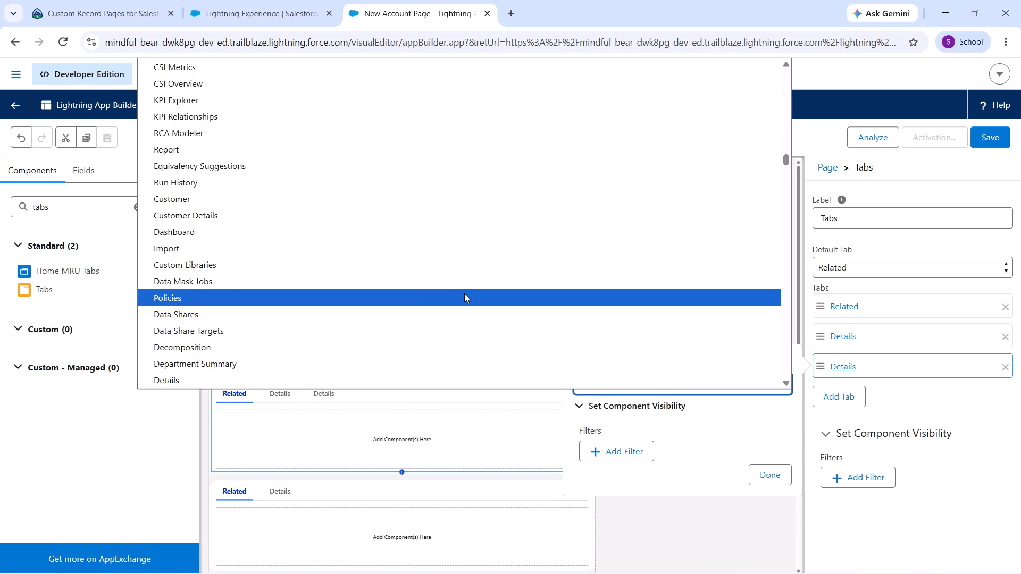
{"action": "scroll", "coordinate": [412, 326], "scroll_direction": "up", "scroll_amount": 1}
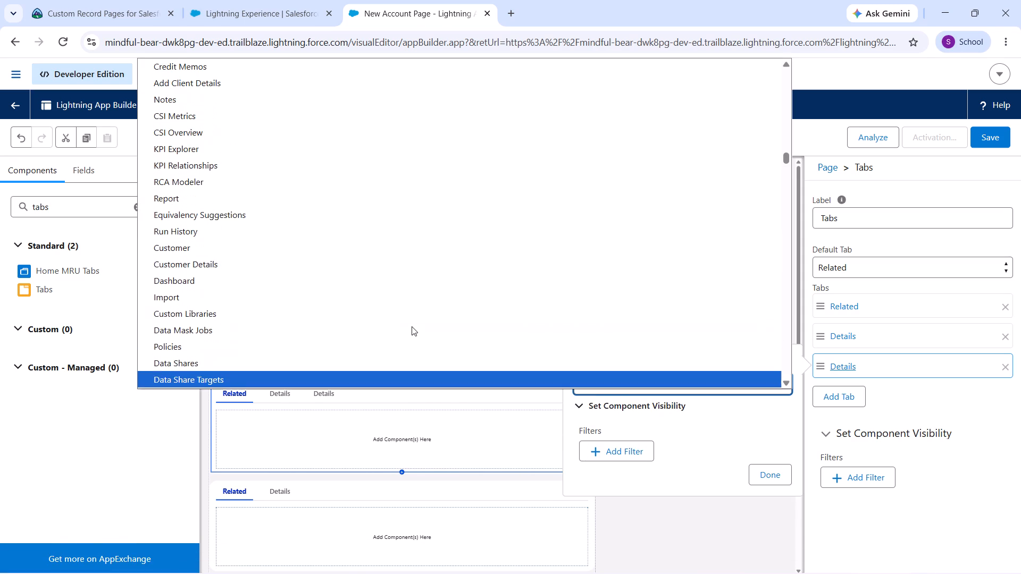
{"action": "scroll", "coordinate": [412, 326], "scroll_direction": "up", "scroll_amount": 7}
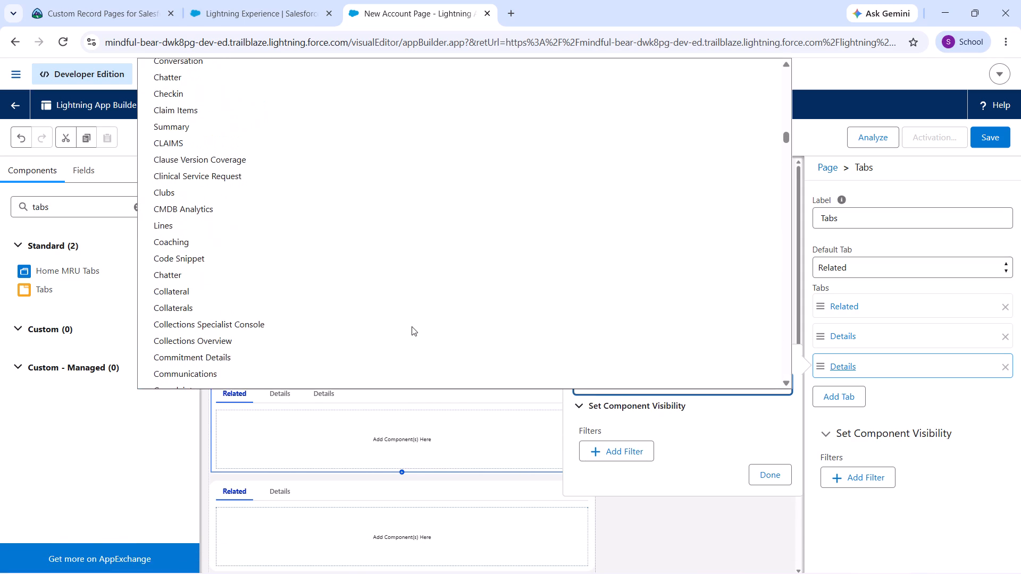
{"action": "scroll", "coordinate": [412, 326], "scroll_direction": "down", "scroll_amount": 4}
{"action": "scroll", "coordinate": [412, 326], "scroll_direction": "up", "scroll_amount": 1}
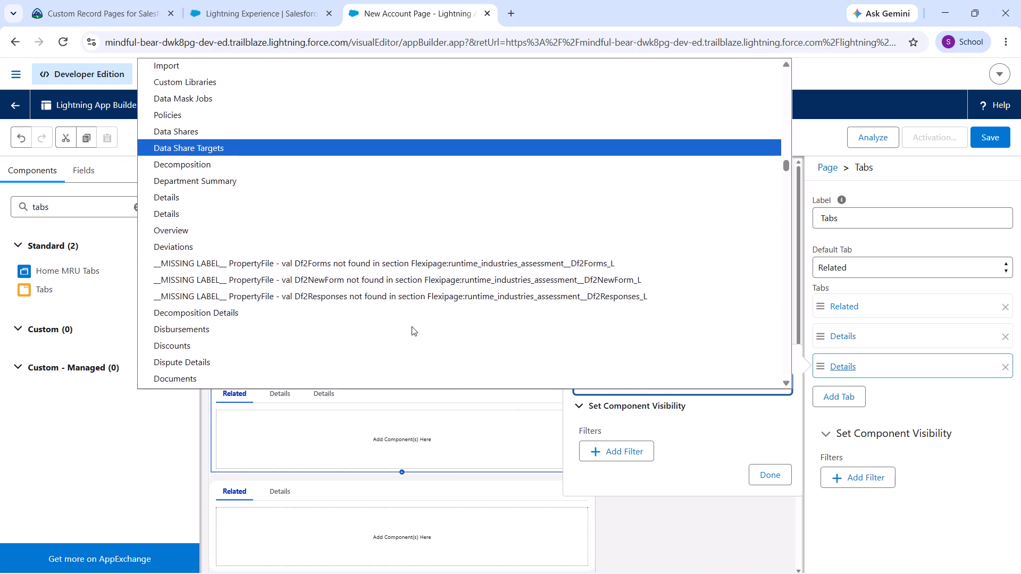
{"action": "scroll", "coordinate": [412, 326], "scroll_direction": "up", "scroll_amount": 1}
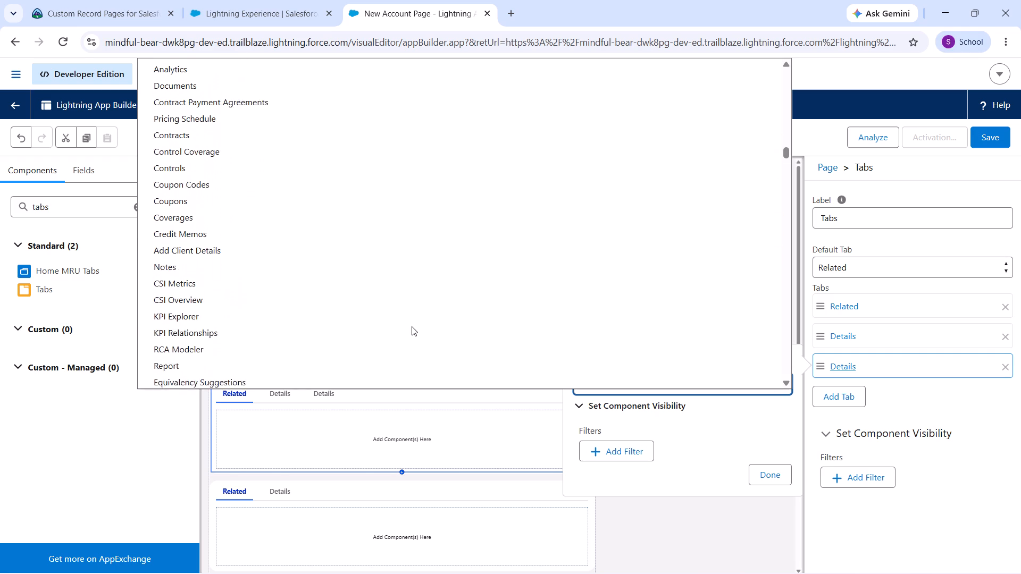
{"action": "scroll", "coordinate": [412, 326], "scroll_direction": "up", "scroll_amount": 2}
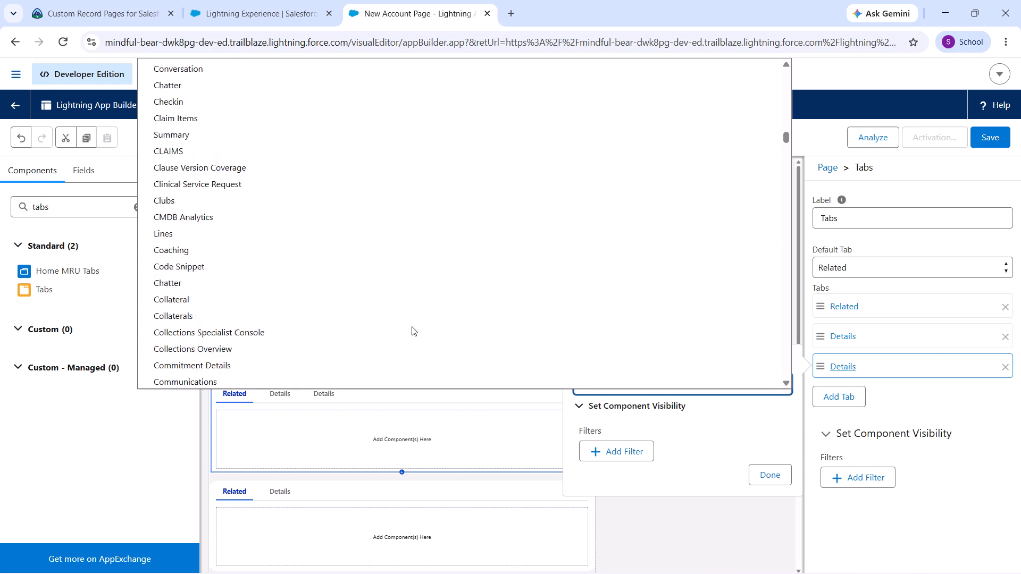
{"action": "scroll", "coordinate": [412, 326], "scroll_direction": "up", "scroll_amount": 6}
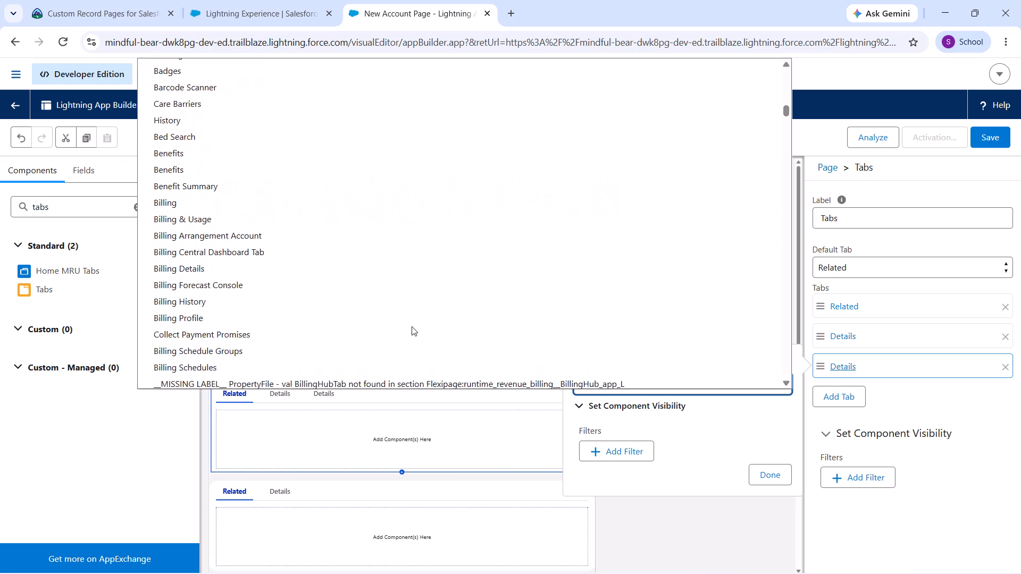
{"action": "scroll", "coordinate": [412, 326], "scroll_direction": "up", "scroll_amount": 1}
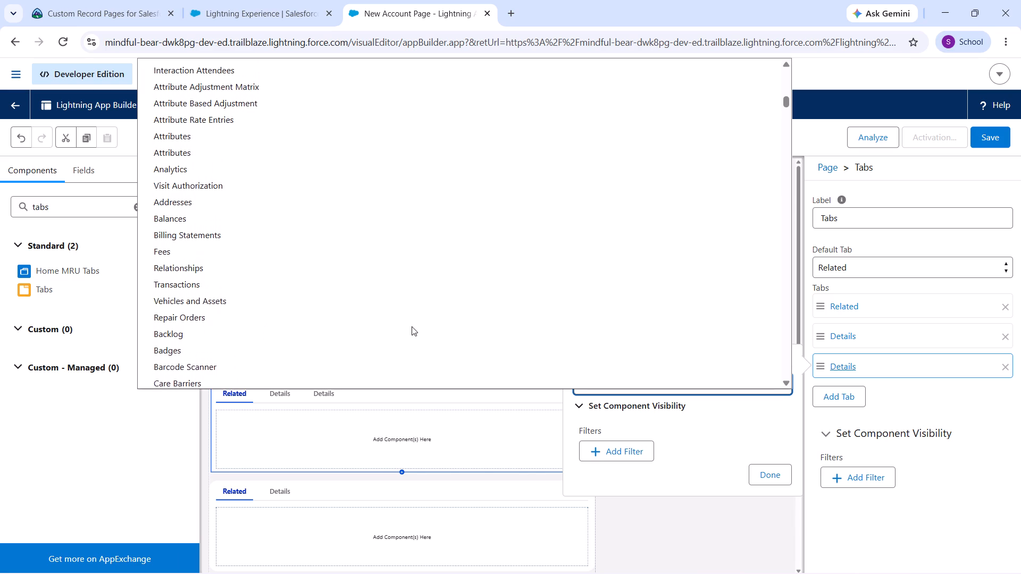
{"action": "scroll", "coordinate": [412, 326], "scroll_direction": "up", "scroll_amount": 3}
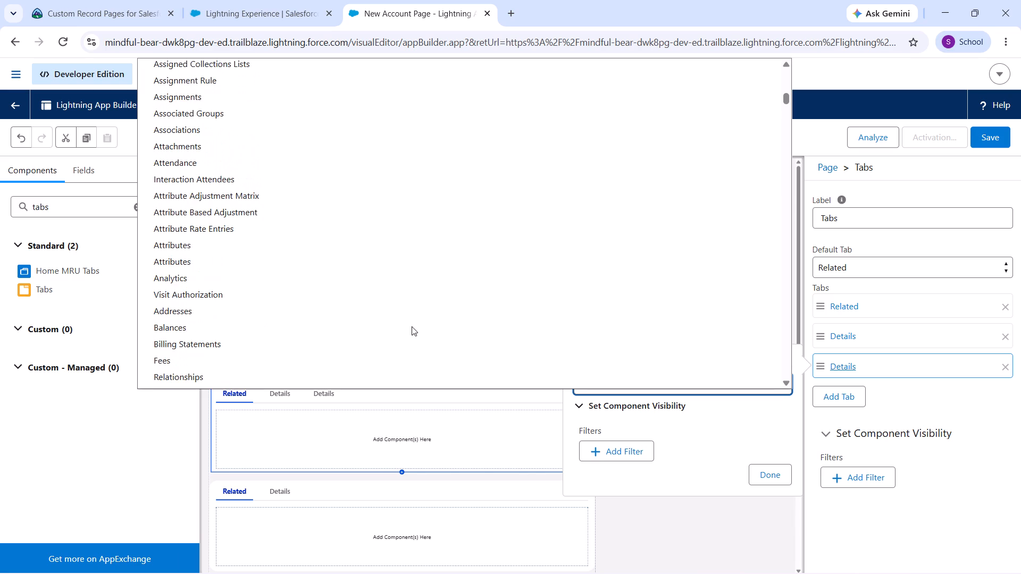
{"action": "scroll", "coordinate": [412, 326], "scroll_direction": "up", "scroll_amount": 2}
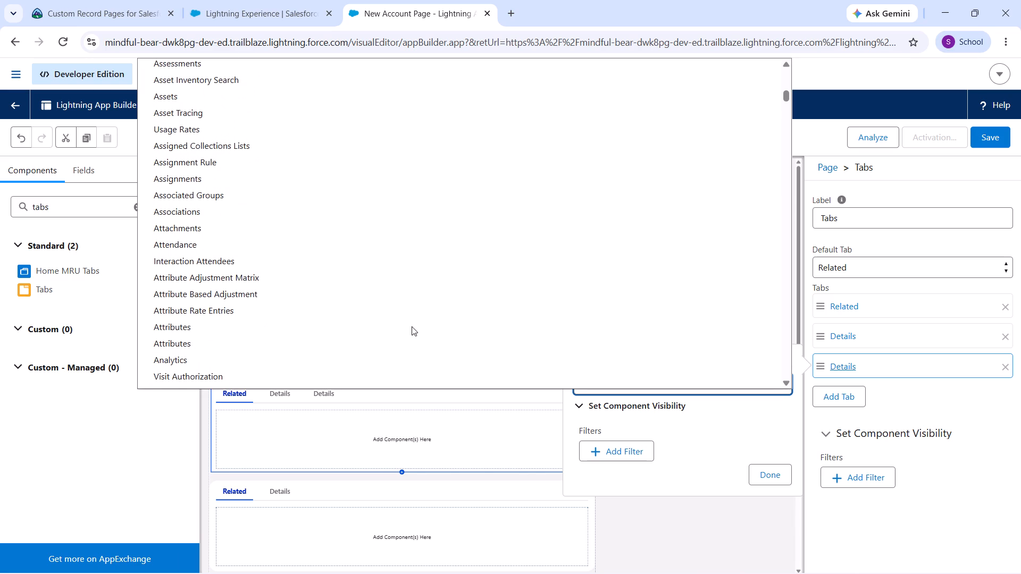
{"action": "scroll", "coordinate": [412, 326], "scroll_direction": "up", "scroll_amount": 1}
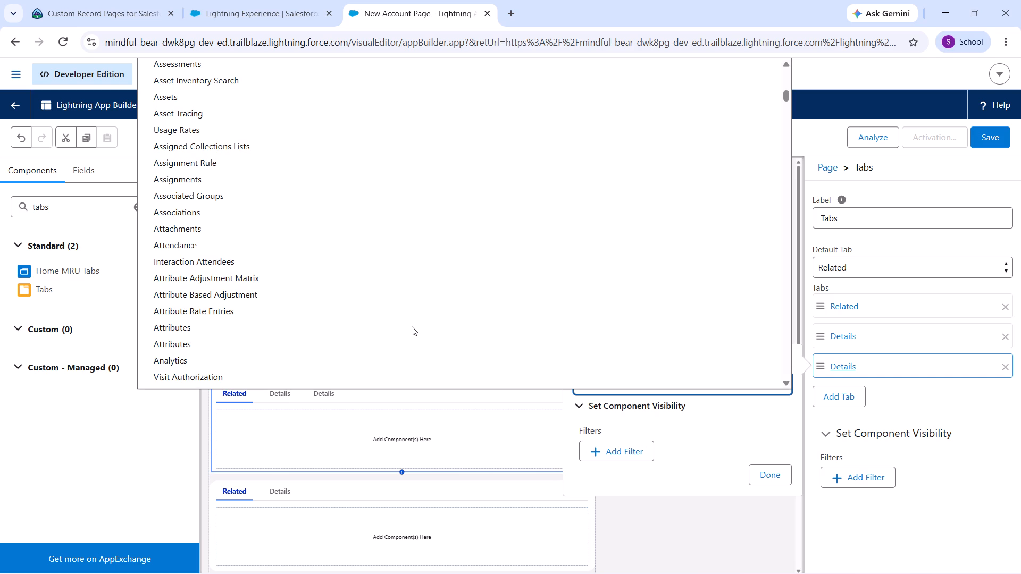
{"action": "scroll", "coordinate": [412, 326], "scroll_direction": "up", "scroll_amount": 2}
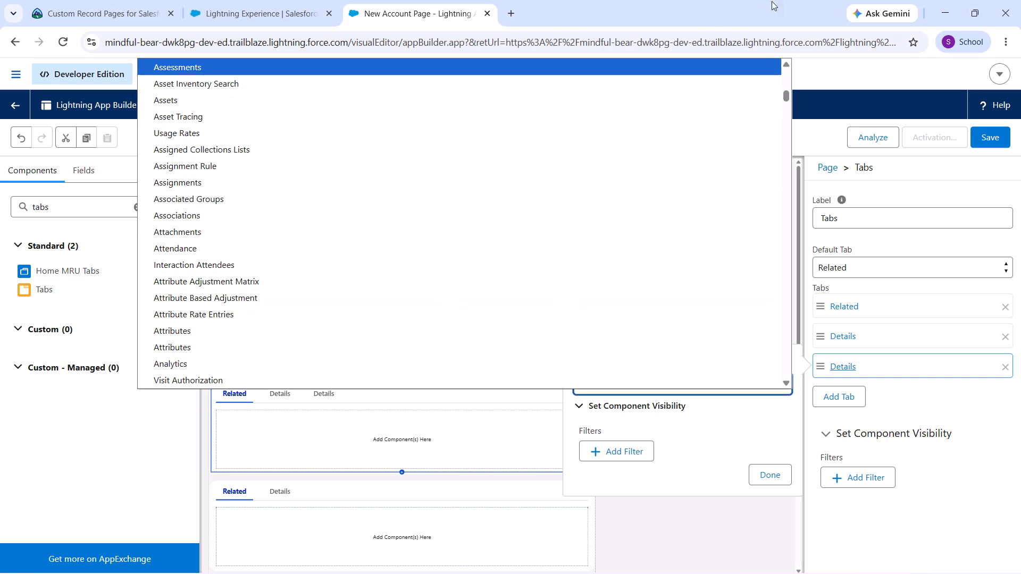
{"action": "left_click", "coordinate": [805, 75]}
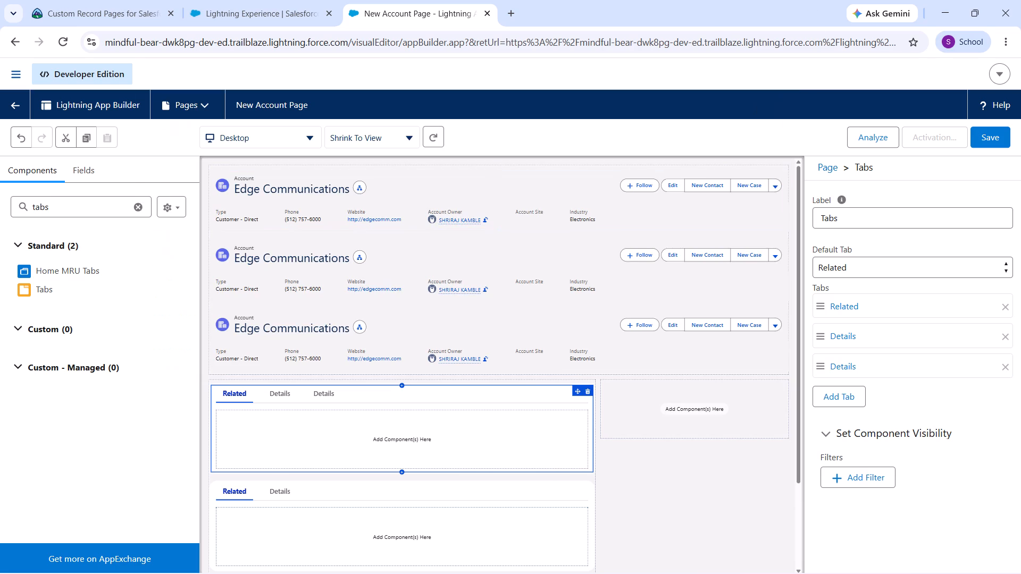
Place Tabs components in the empty sidebar region beside the main region.
{"action": "scroll", "coordinate": [455, 446], "scroll_direction": "down", "scroll_amount": 7}
{"action": "scroll", "coordinate": [455, 446], "scroll_direction": "up", "scroll_amount": 1}
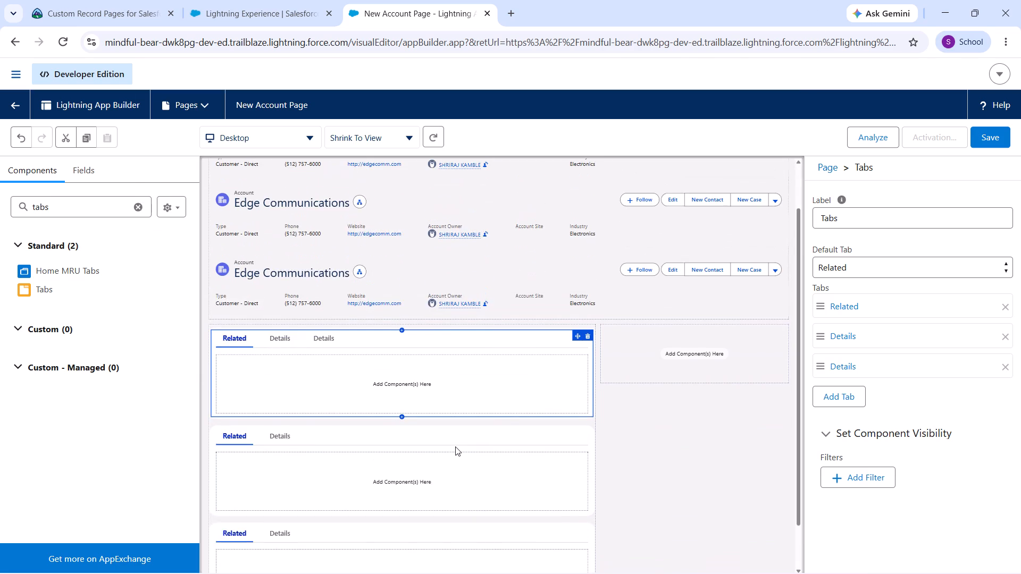
{"action": "scroll", "coordinate": [455, 446], "scroll_direction": "up", "scroll_amount": 1}
{"action": "left_click", "coordinate": [672, 381]}
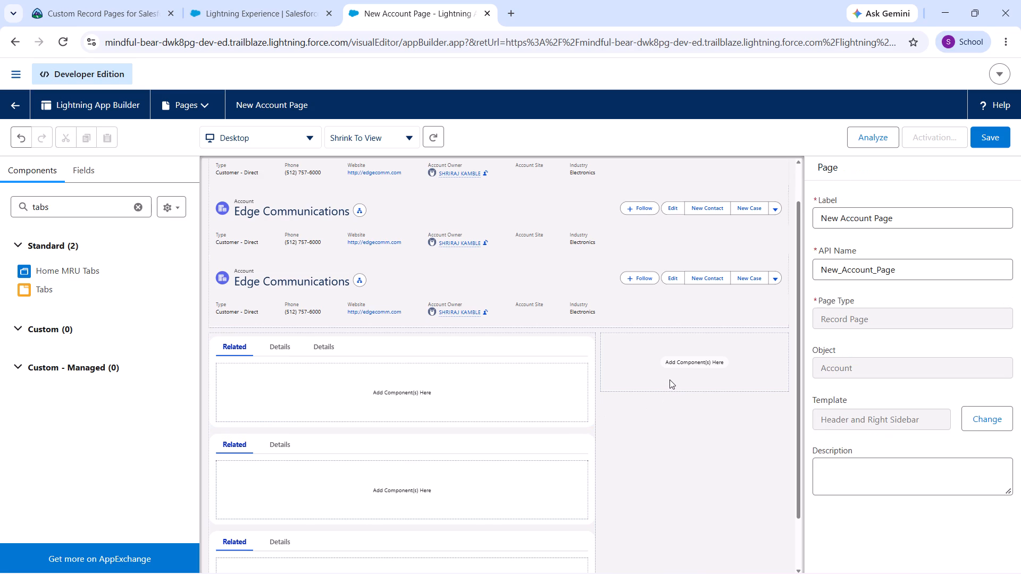
{"action": "left_click", "coordinate": [669, 379]}
{"action": "left_click", "coordinate": [672, 361]}
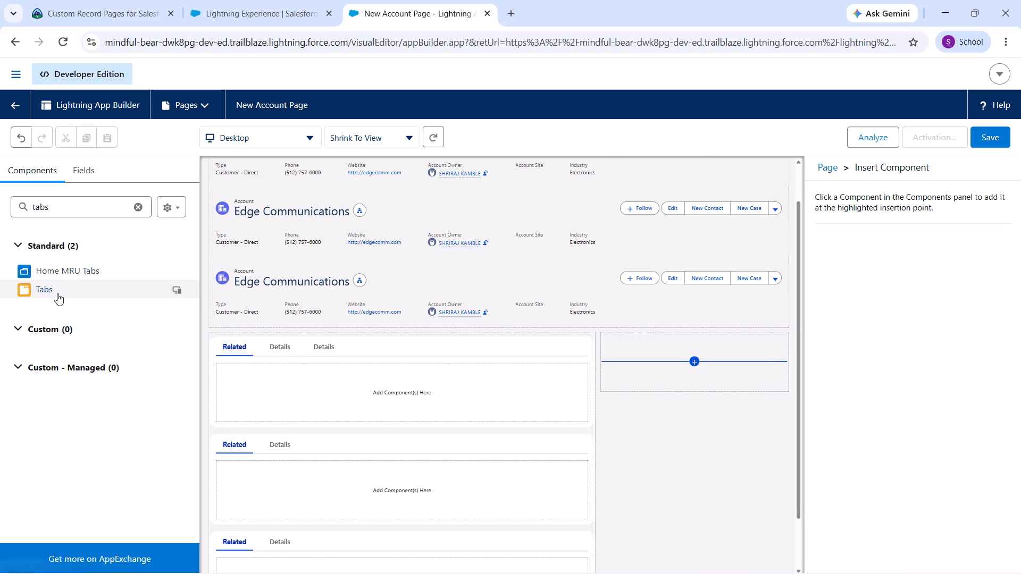
{"action": "left_click_drag", "start_coordinate": [57, 293], "coordinate": [530, 356]}
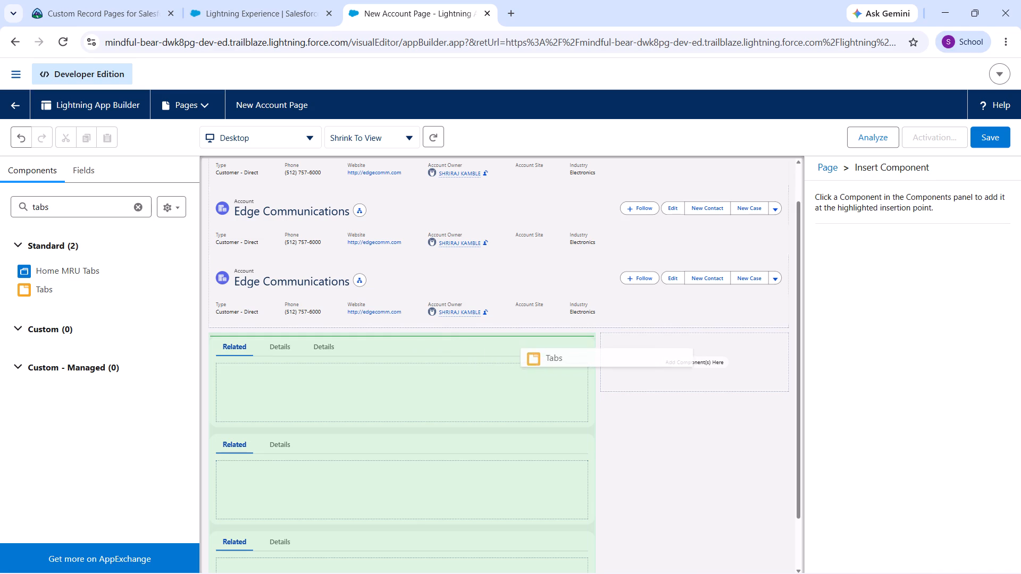
{"action": "left_click_drag", "start_coordinate": [530, 356], "coordinate": [676, 358]}
{"action": "scroll", "coordinate": [623, 358], "scroll_direction": "right", "scroll_amount": 1}
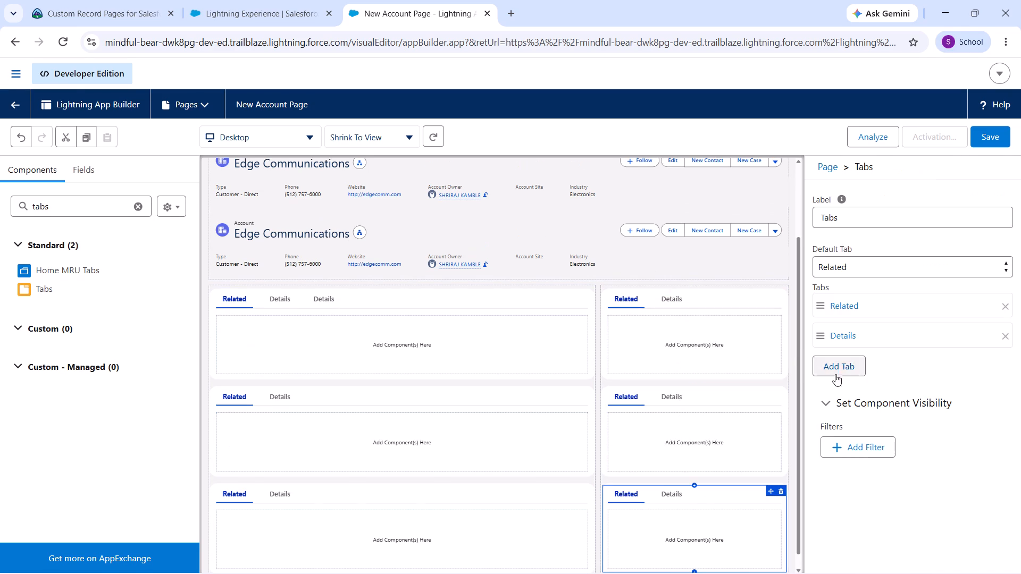
{"action": "left_click", "coordinate": [836, 362]}
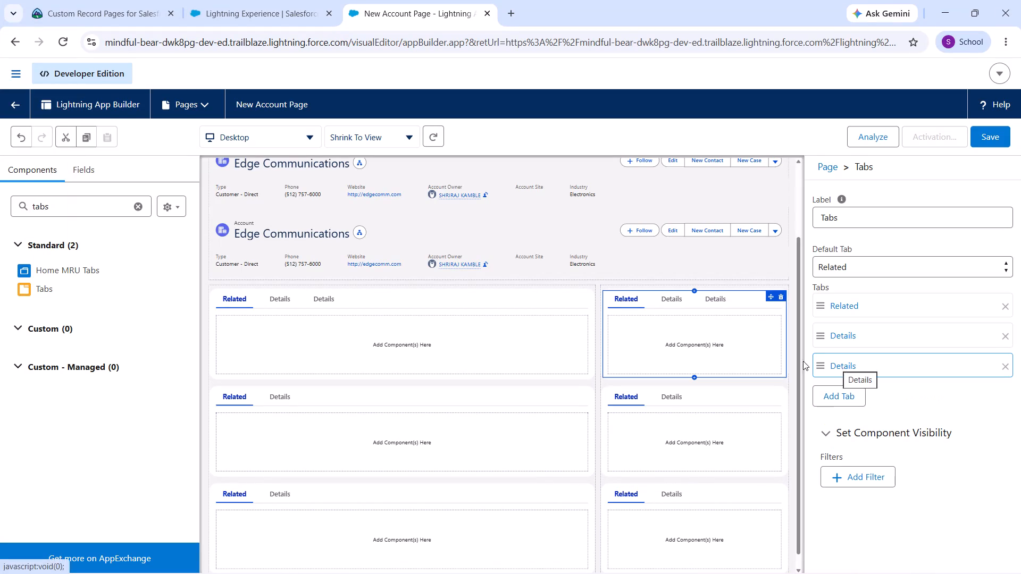
{"action": "left_click", "coordinate": [834, 368]}
{"action": "left_click", "coordinate": [647, 379]}
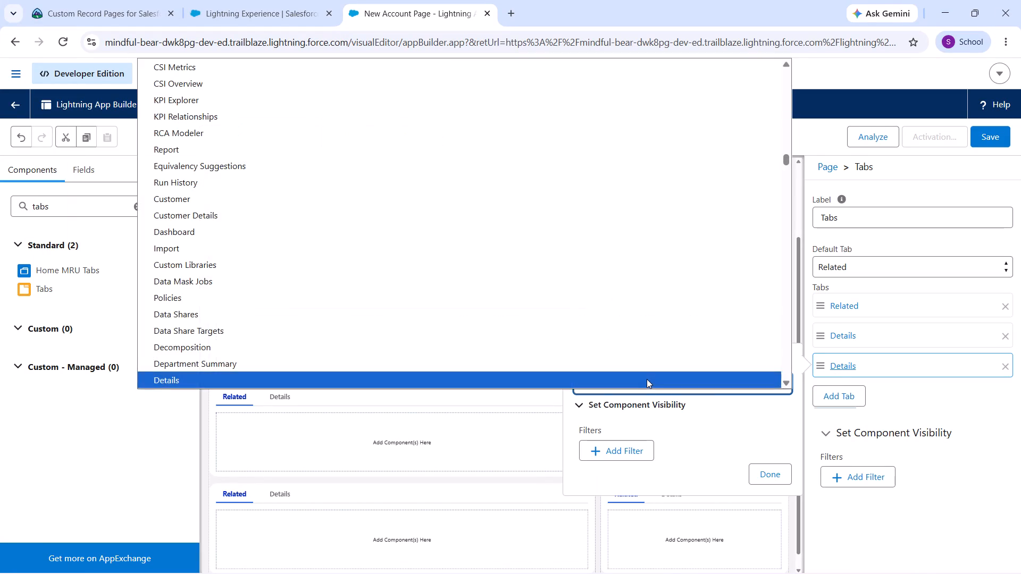
{"action": "scroll", "coordinate": [486, 346], "scroll_direction": "up", "scroll_amount": 3}
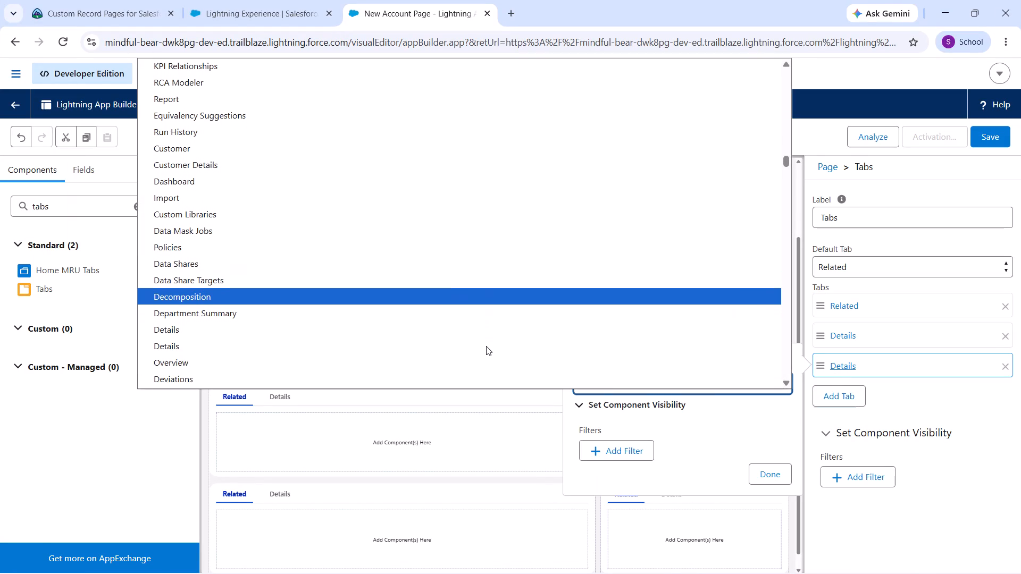
{"action": "scroll", "coordinate": [486, 346], "scroll_direction": "up", "scroll_amount": 9}
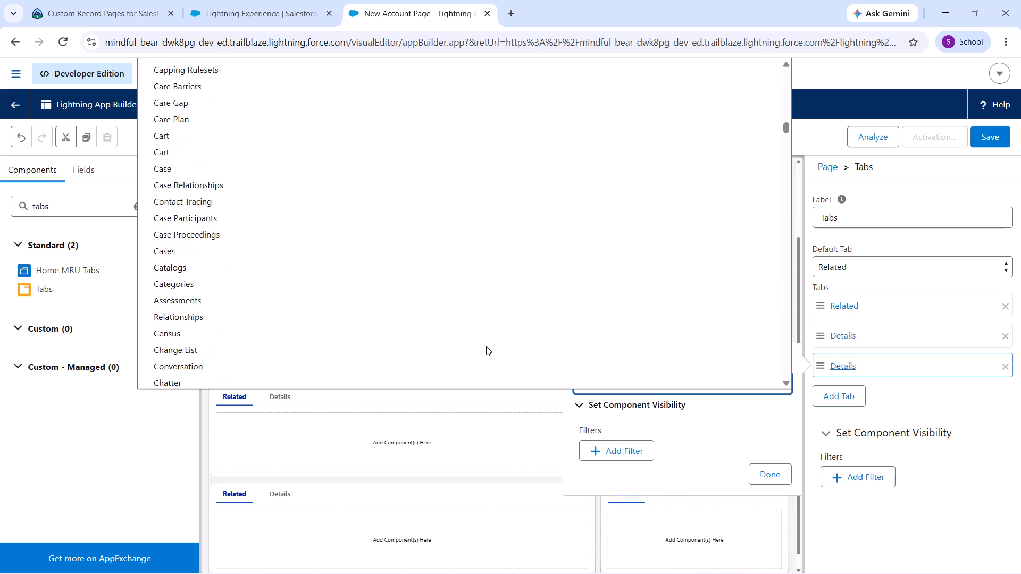
{"action": "scroll", "coordinate": [486, 346], "scroll_direction": "up", "scroll_amount": 2}
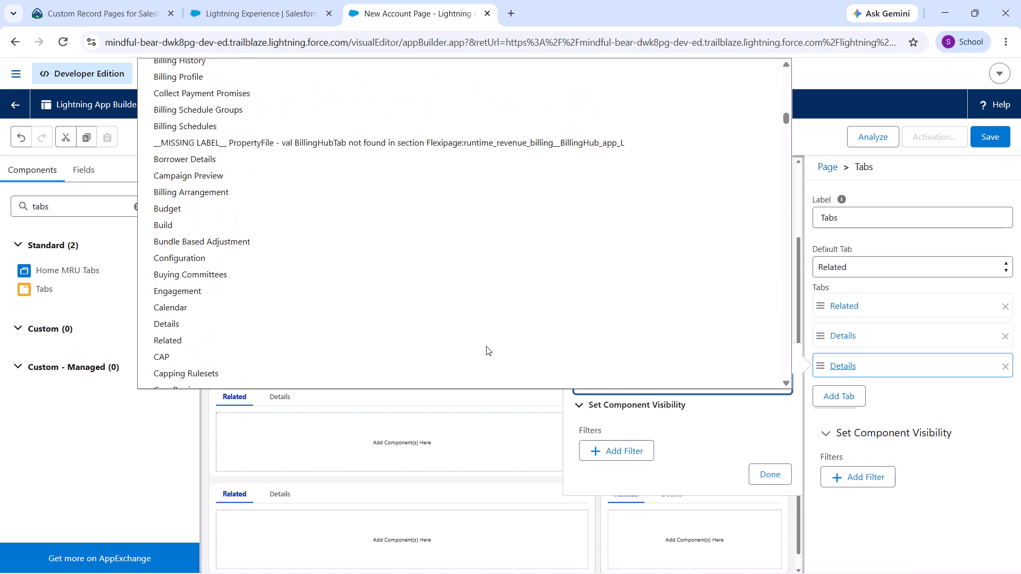
{"action": "scroll", "coordinate": [486, 346], "scroll_direction": "up", "scroll_amount": 10}
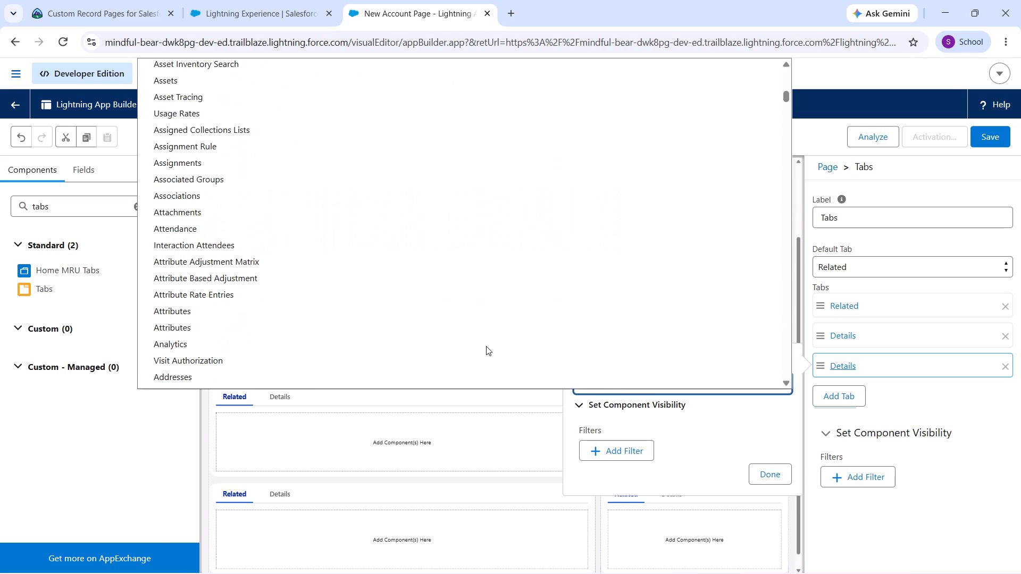
{"action": "scroll", "coordinate": [486, 346], "scroll_direction": "up", "scroll_amount": 2}
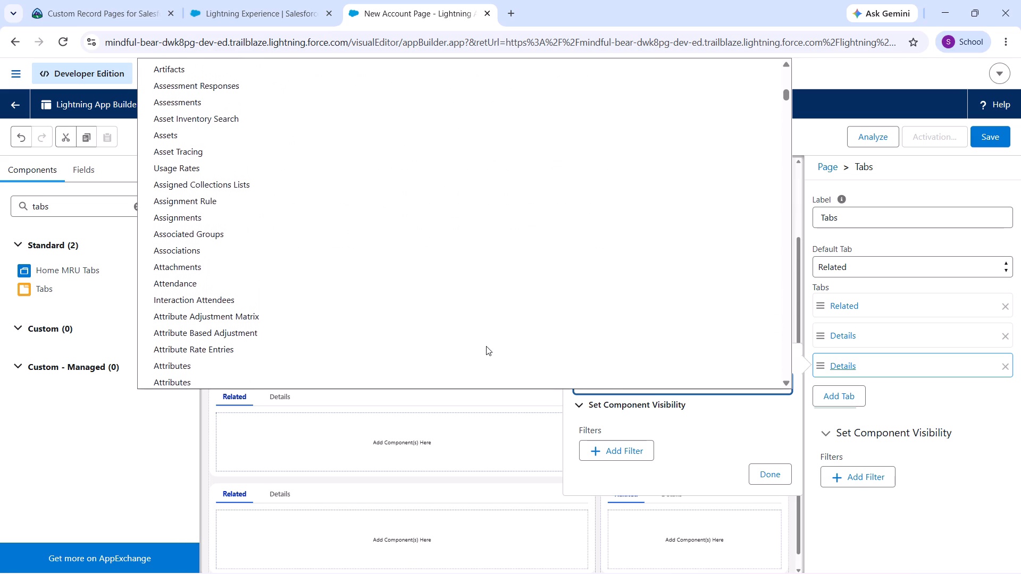
{"action": "scroll", "coordinate": [486, 346], "scroll_direction": "up", "scroll_amount": 2}
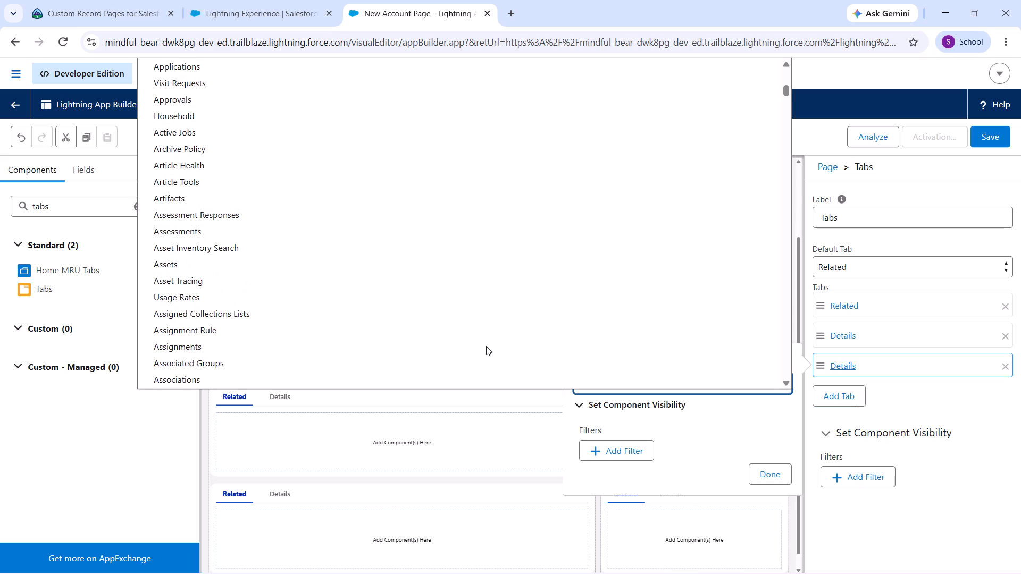
{"action": "scroll", "coordinate": [486, 346], "scroll_direction": "up", "scroll_amount": 2}
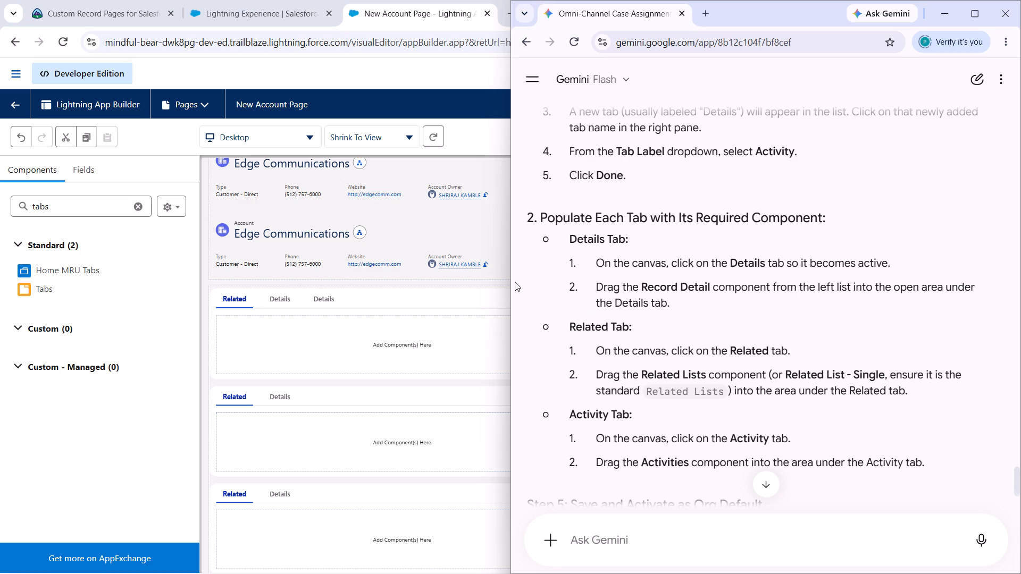
Return to Lightning App Builder and replace the component search with Record.
{"action": "left_click_drag", "start_coordinate": [73, 206], "coordinate": [31, 206]}
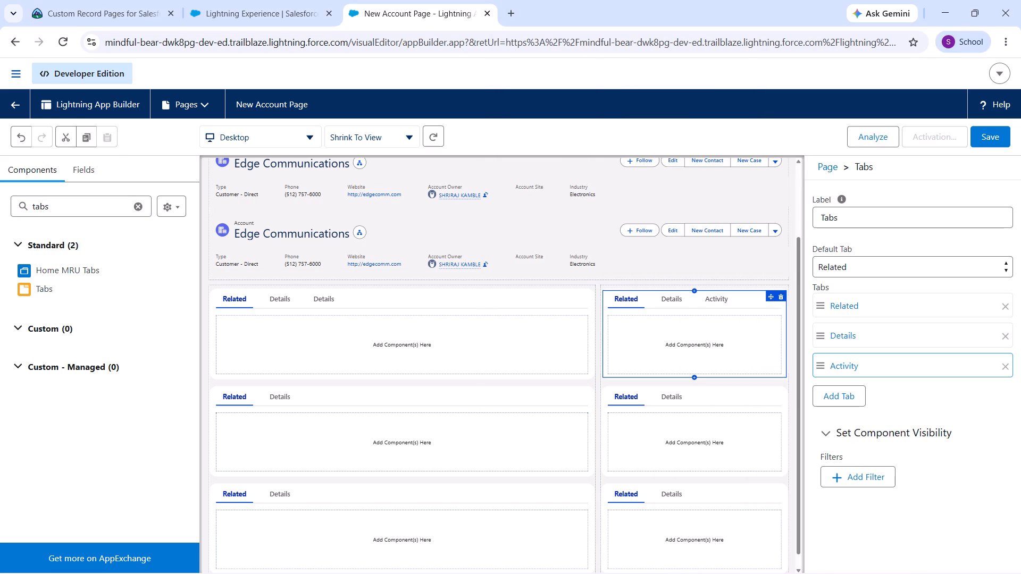
{"action": "left_click_drag", "start_coordinate": [51, 206], "coordinate": [18, 199]}
{"action": "key", "text": "BackSpace"}
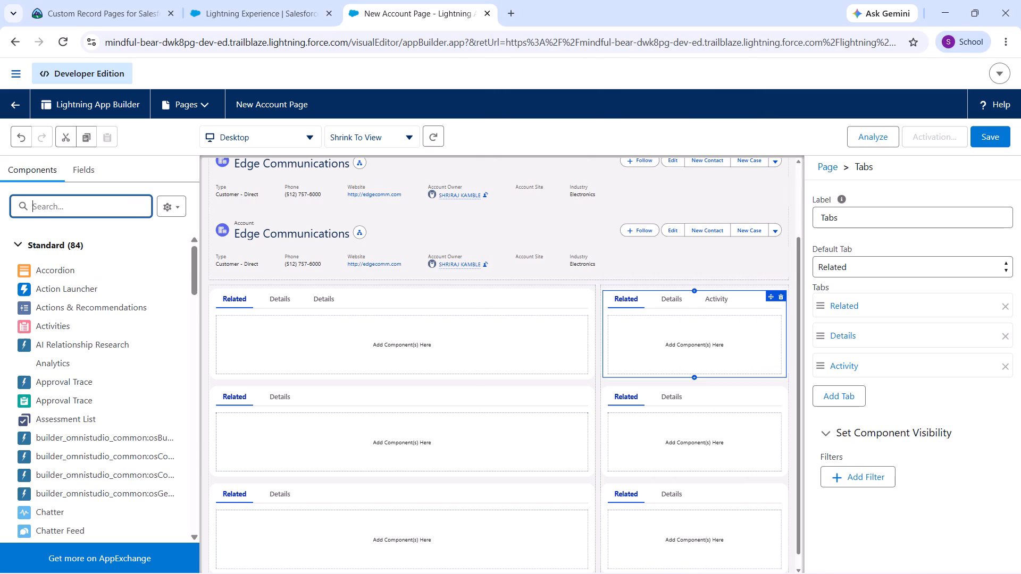
{"action": "type", "text": "Record"}
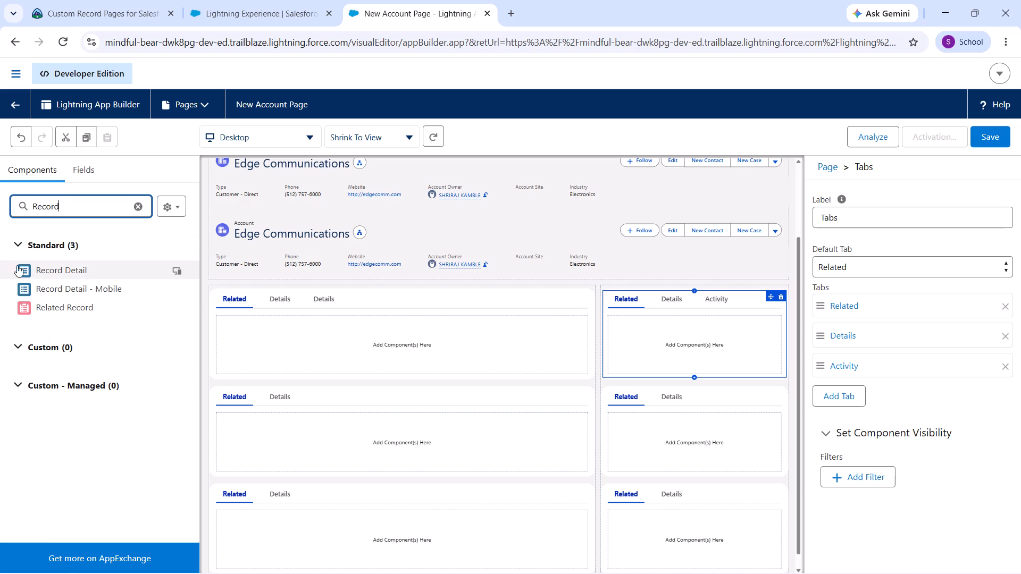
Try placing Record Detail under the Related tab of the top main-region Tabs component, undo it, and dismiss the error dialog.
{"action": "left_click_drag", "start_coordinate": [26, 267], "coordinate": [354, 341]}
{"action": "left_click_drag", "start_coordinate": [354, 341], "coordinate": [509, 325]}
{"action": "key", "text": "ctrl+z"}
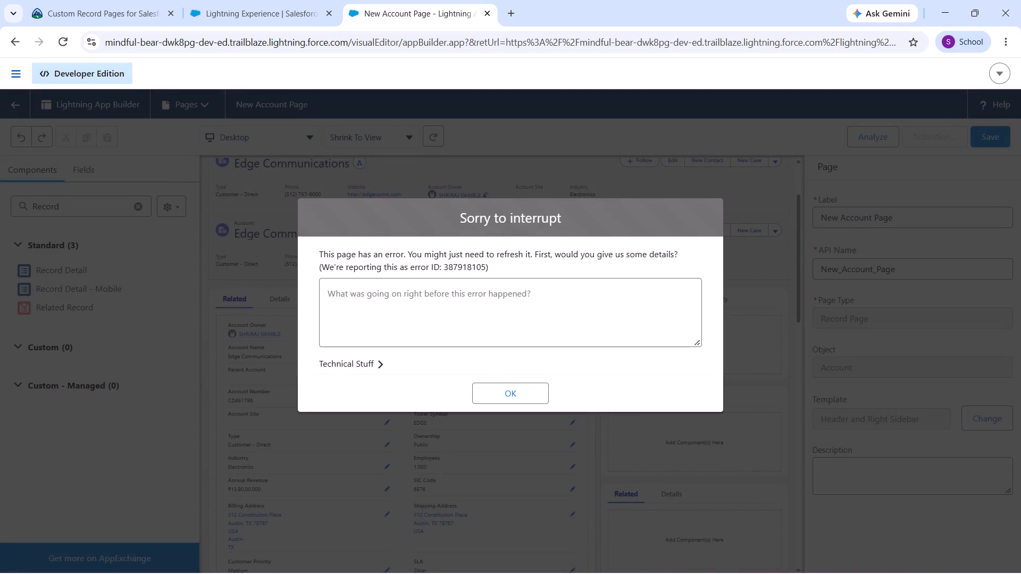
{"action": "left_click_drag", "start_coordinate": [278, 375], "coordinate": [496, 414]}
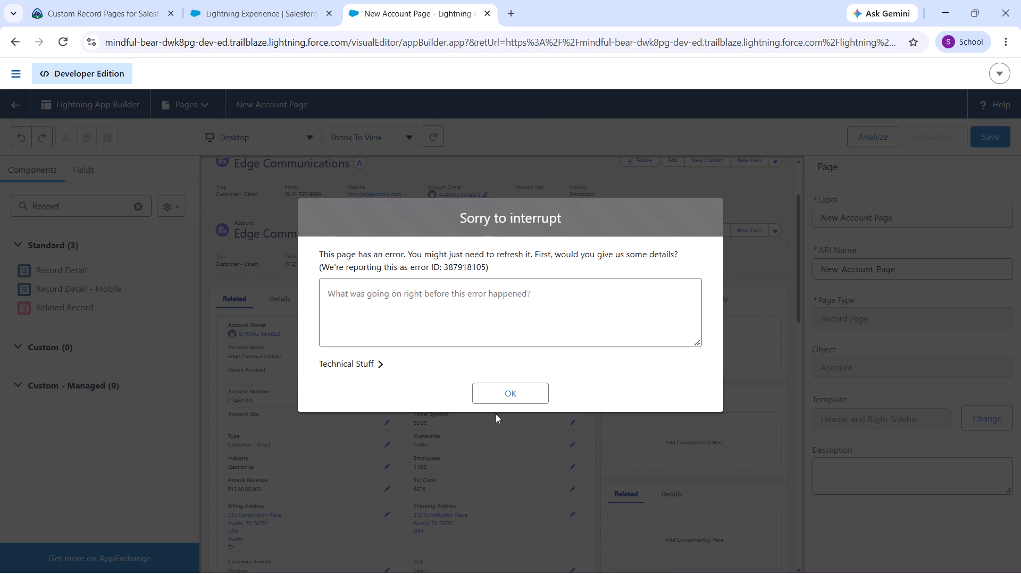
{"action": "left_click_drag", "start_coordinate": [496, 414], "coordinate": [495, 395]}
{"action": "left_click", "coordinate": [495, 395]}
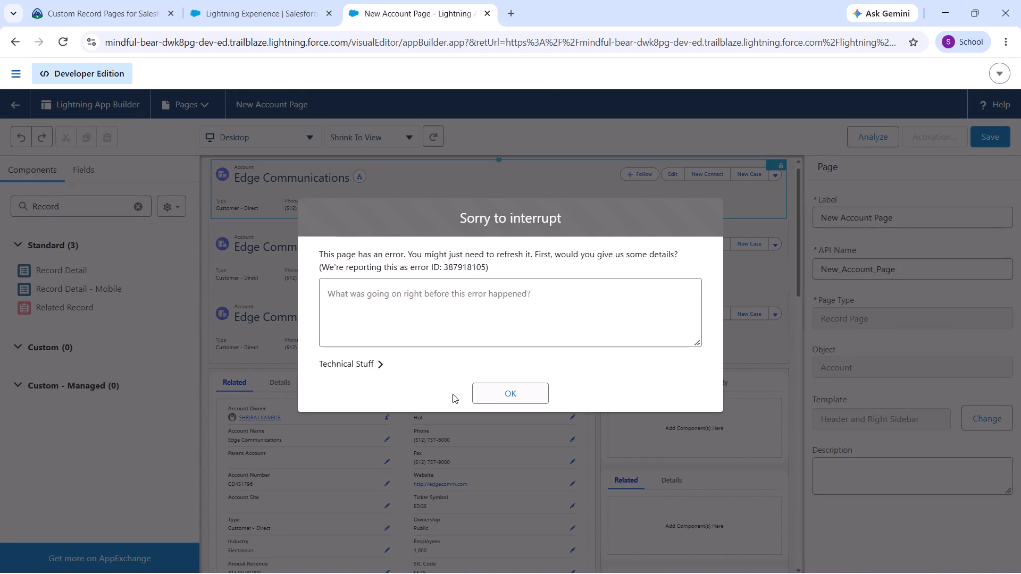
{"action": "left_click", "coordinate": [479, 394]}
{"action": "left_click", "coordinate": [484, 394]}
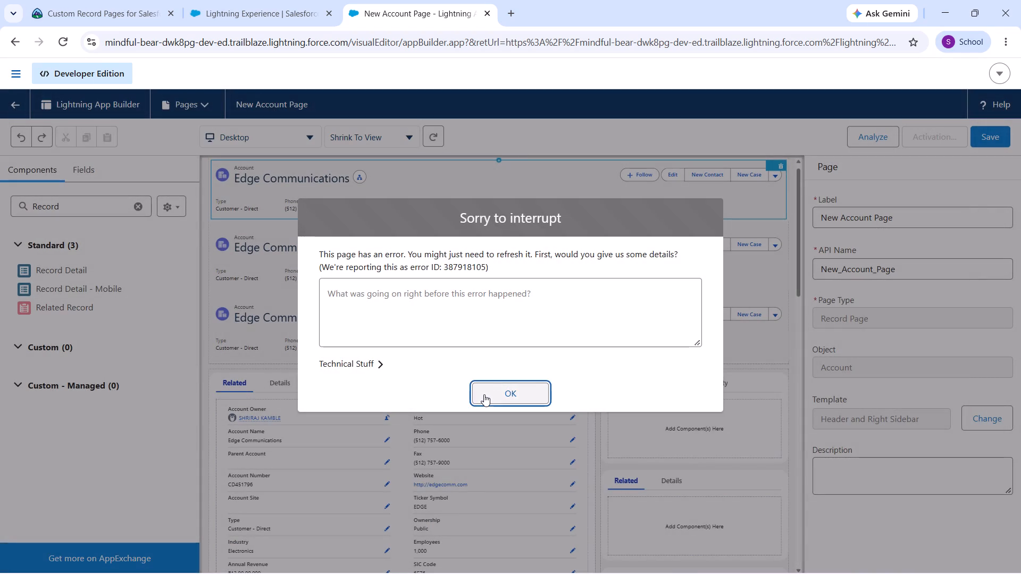
Delete the top Tabs component, the one with three tabs, from the main region.
{"action": "scroll", "coordinate": [295, 397], "scroll_direction": "down", "scroll_amount": 1}
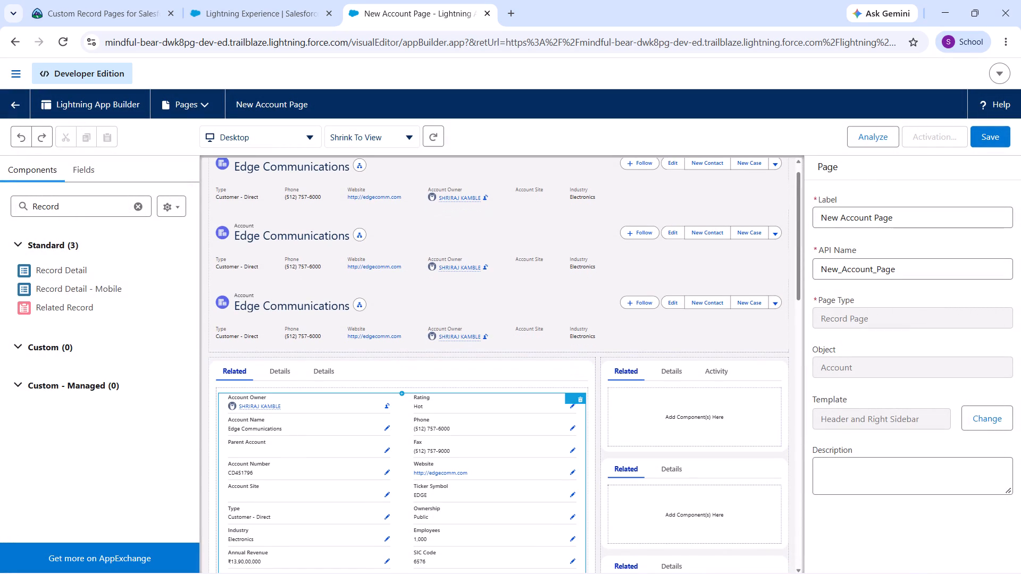
{"action": "left_click", "coordinate": [590, 366]}
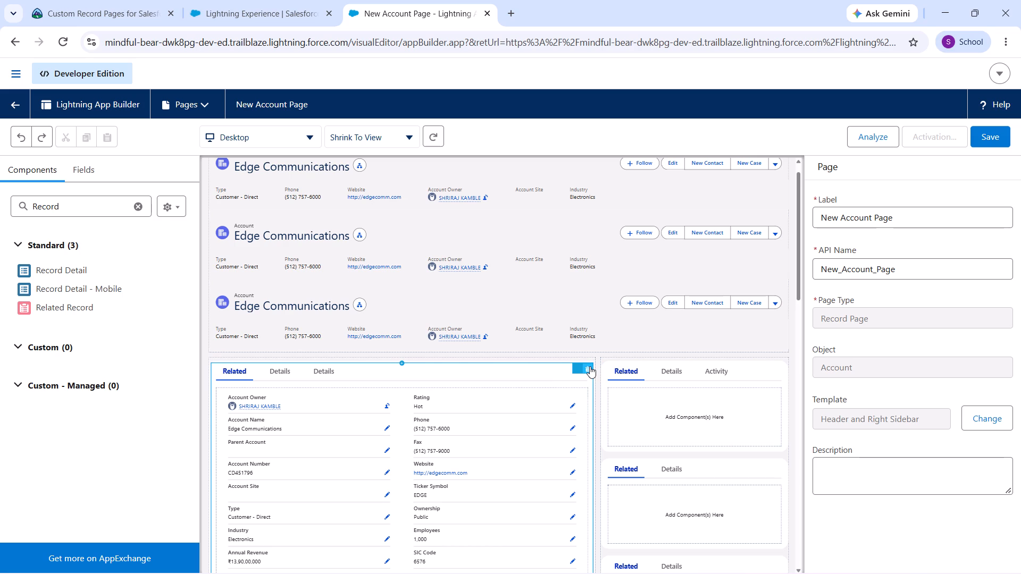
Dismiss the page error dialogs, entering mn as the error details.
{"action": "left_click", "coordinate": [503, 392]}
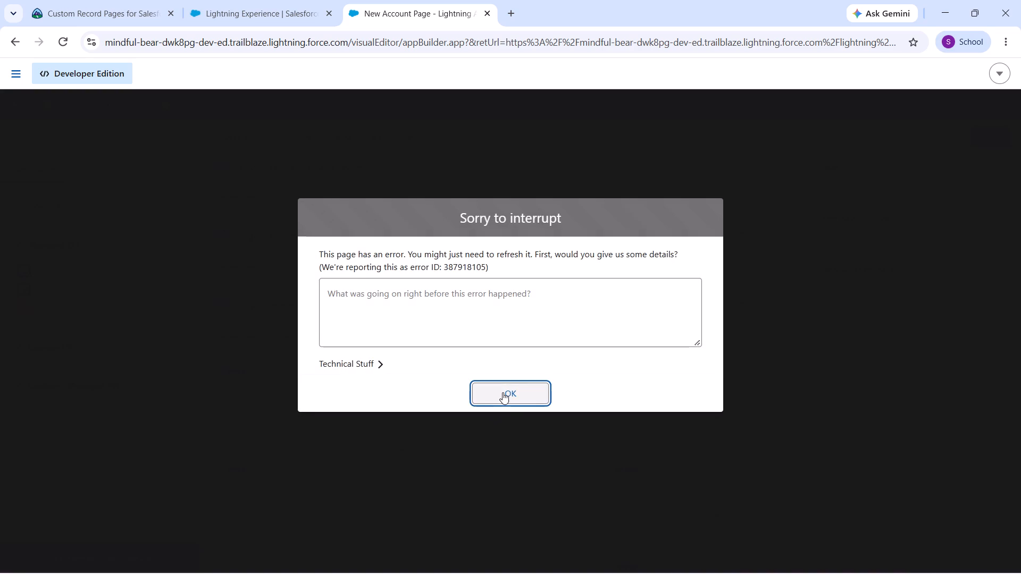
{"action": "left_click", "coordinate": [503, 392]}
{"action": "left_click", "coordinate": [503, 392]}
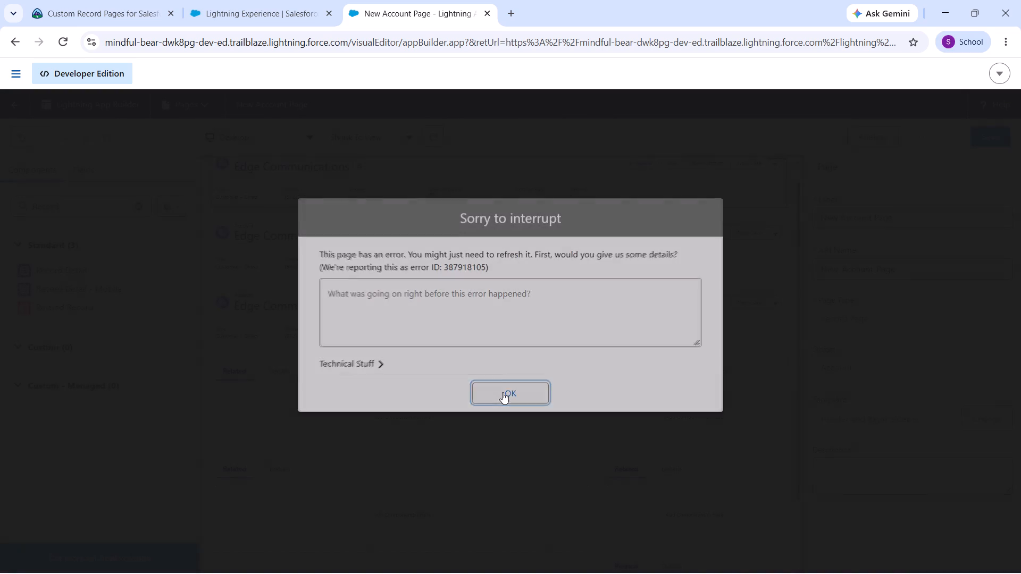
{"action": "left_click", "coordinate": [503, 392]}
{"action": "left_click", "coordinate": [503, 392]}
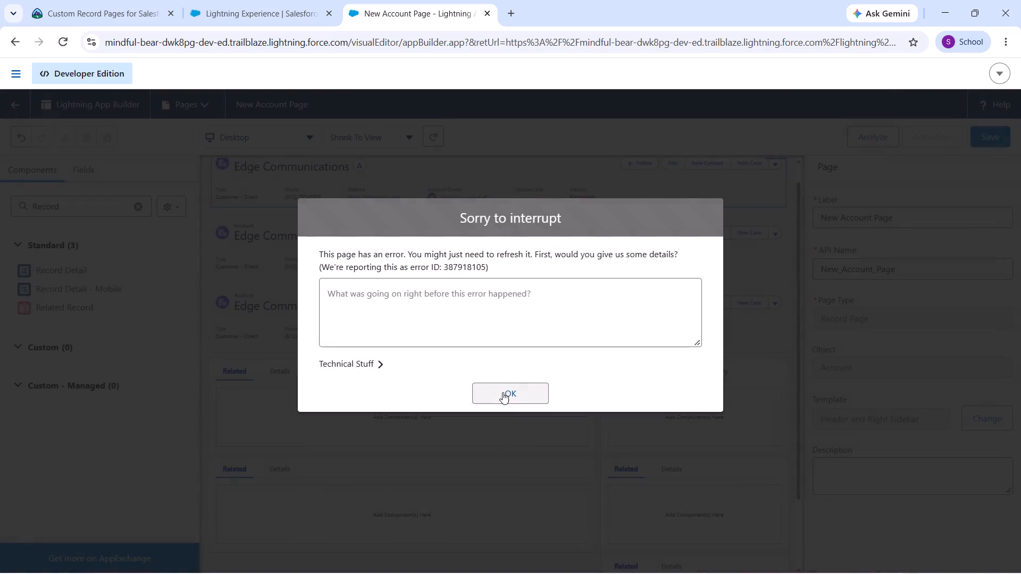
{"action": "left_click", "coordinate": [503, 392]}
{"action": "left_click", "coordinate": [468, 308]}
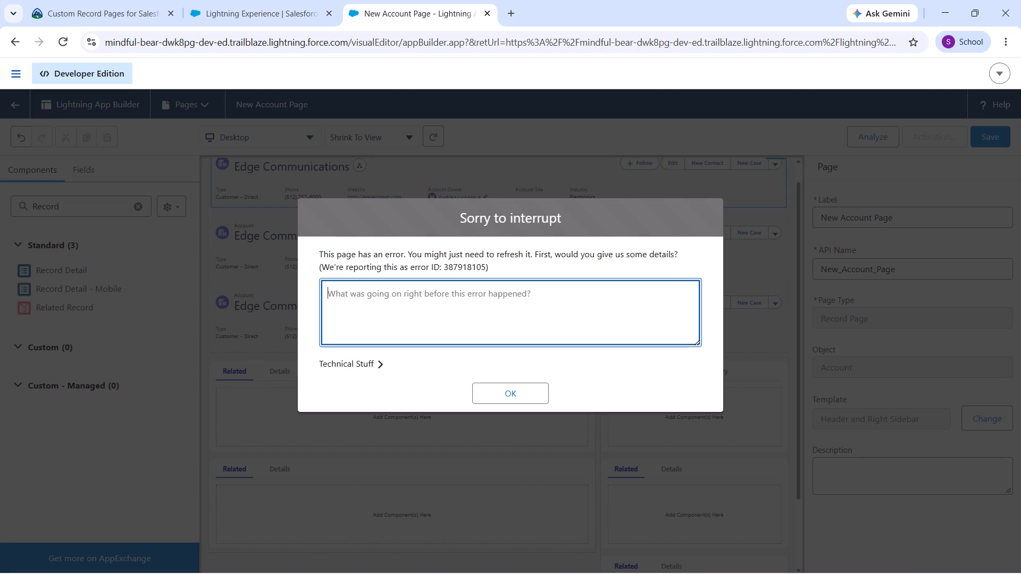
{"action": "type", "text": "mn"}
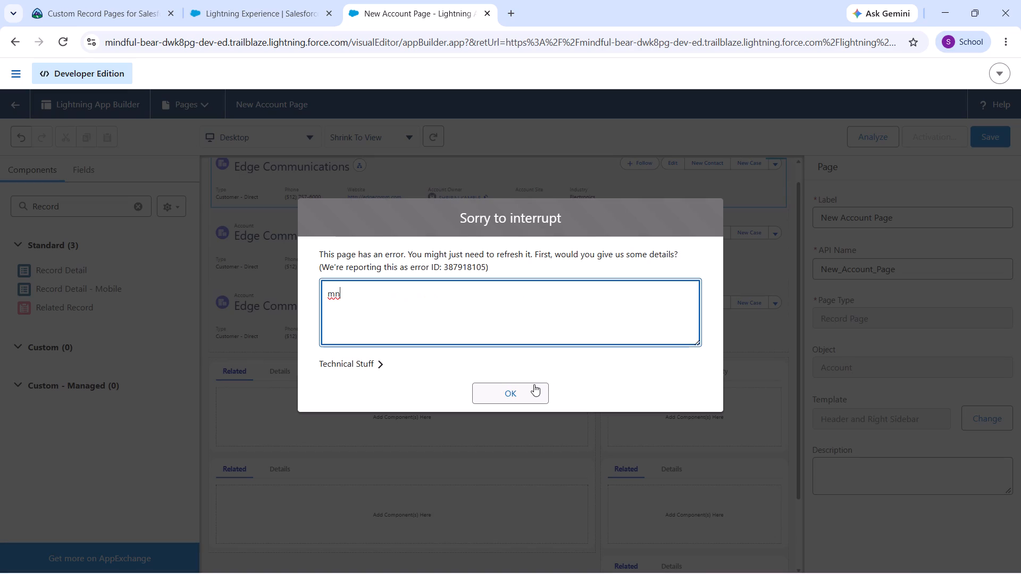
{"action": "left_click", "coordinate": [533, 384]}
{"action": "left_click", "coordinate": [533, 384]}
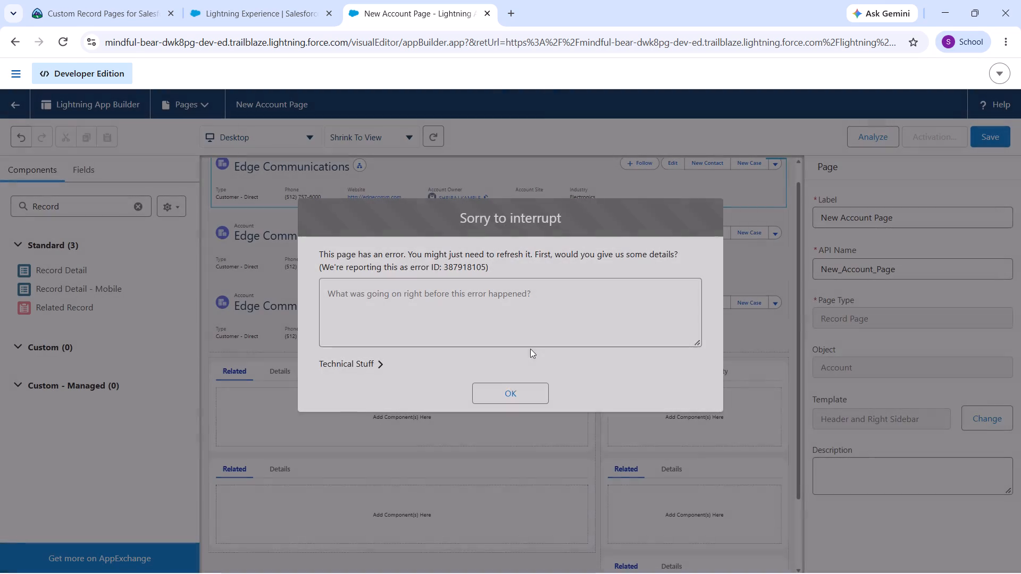
{"action": "triple_click", "coordinate": [505, 395]}
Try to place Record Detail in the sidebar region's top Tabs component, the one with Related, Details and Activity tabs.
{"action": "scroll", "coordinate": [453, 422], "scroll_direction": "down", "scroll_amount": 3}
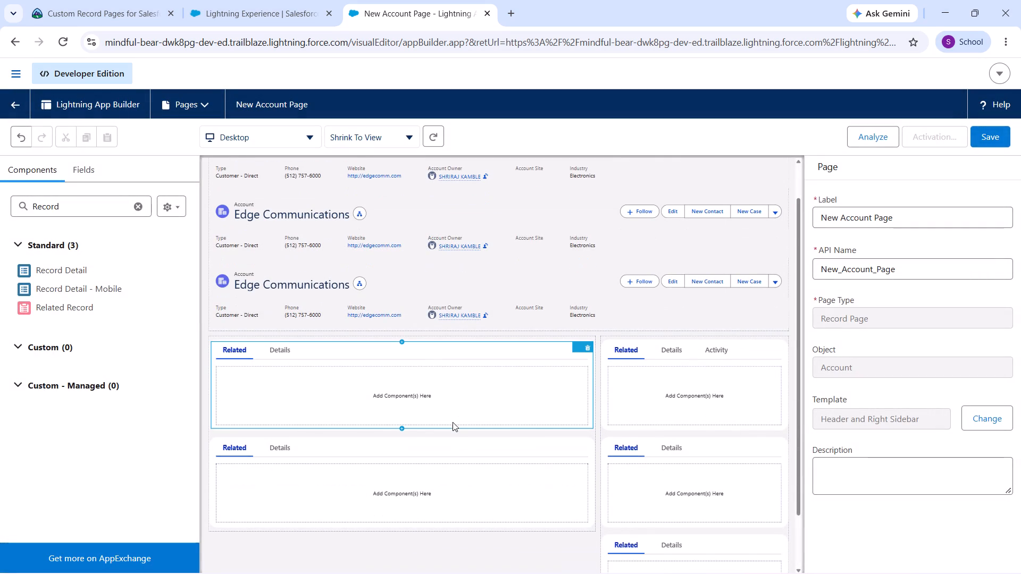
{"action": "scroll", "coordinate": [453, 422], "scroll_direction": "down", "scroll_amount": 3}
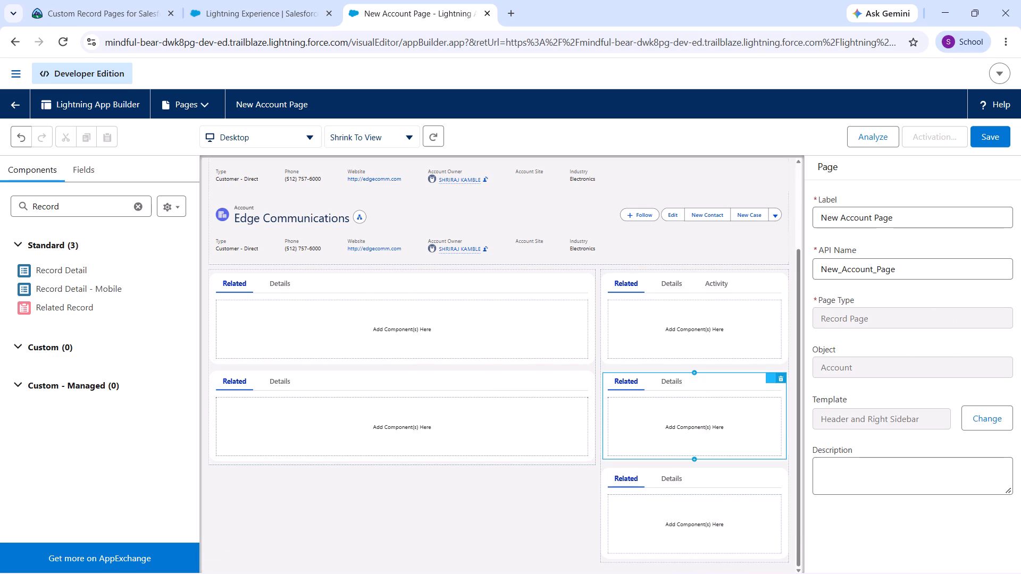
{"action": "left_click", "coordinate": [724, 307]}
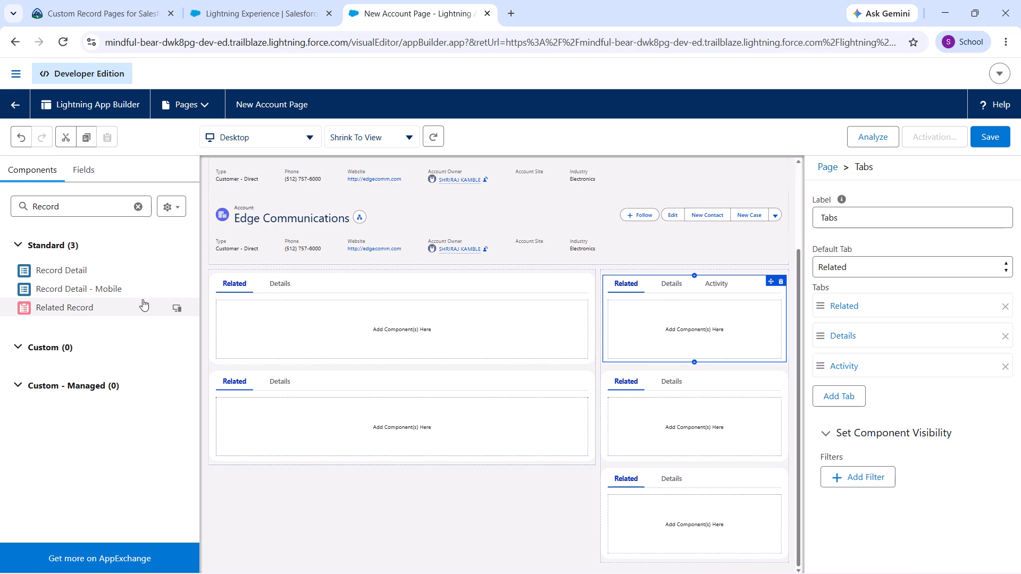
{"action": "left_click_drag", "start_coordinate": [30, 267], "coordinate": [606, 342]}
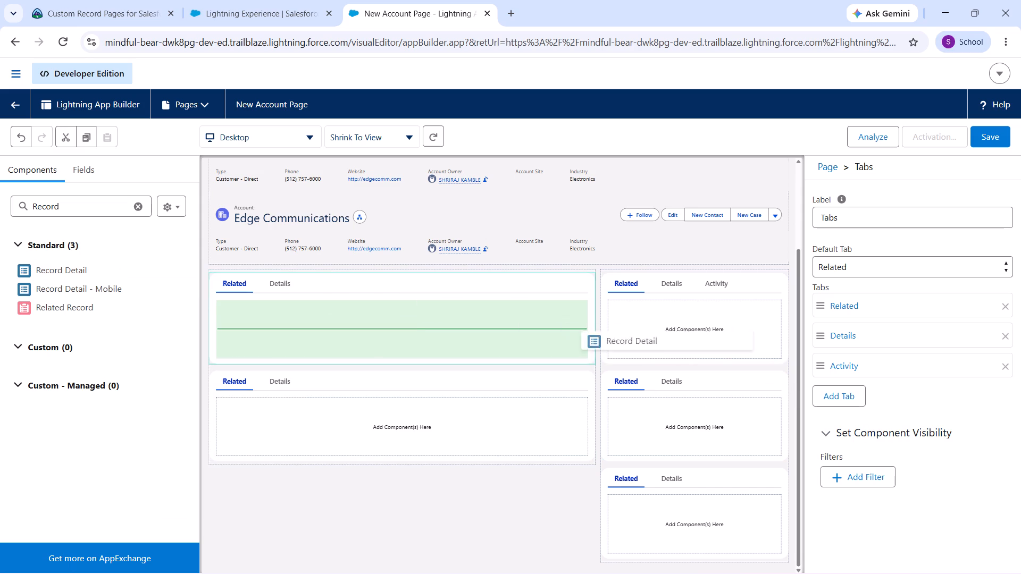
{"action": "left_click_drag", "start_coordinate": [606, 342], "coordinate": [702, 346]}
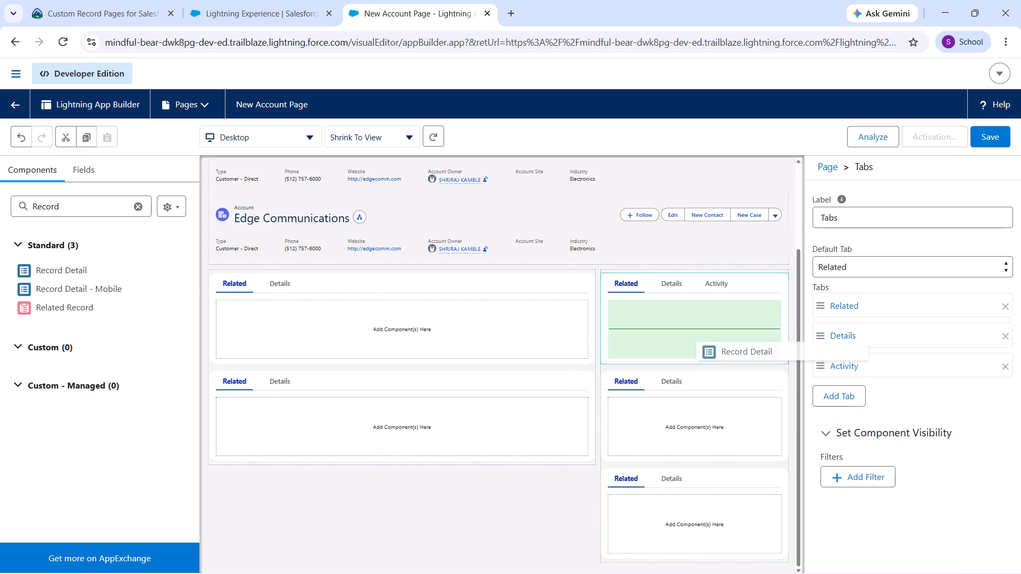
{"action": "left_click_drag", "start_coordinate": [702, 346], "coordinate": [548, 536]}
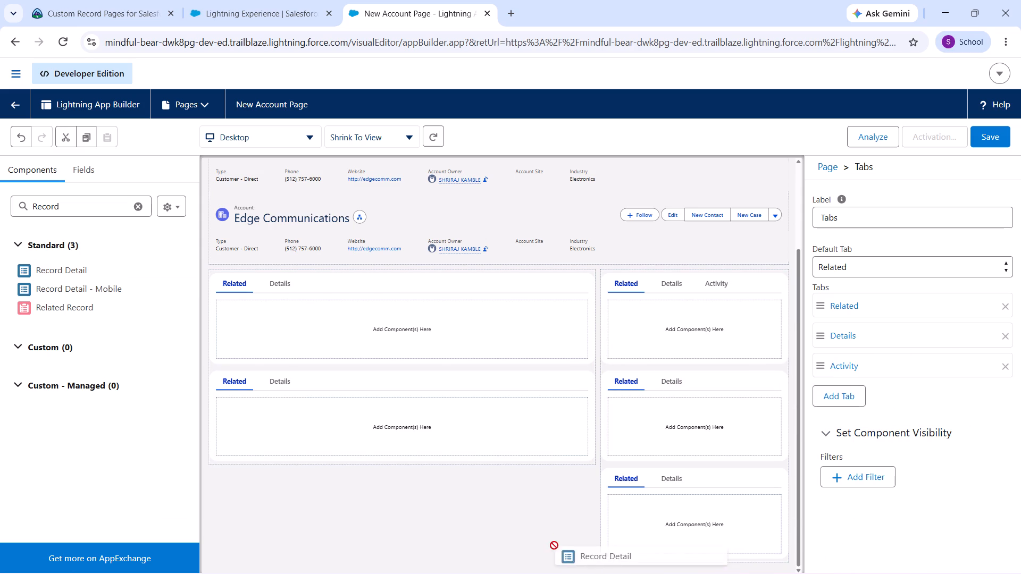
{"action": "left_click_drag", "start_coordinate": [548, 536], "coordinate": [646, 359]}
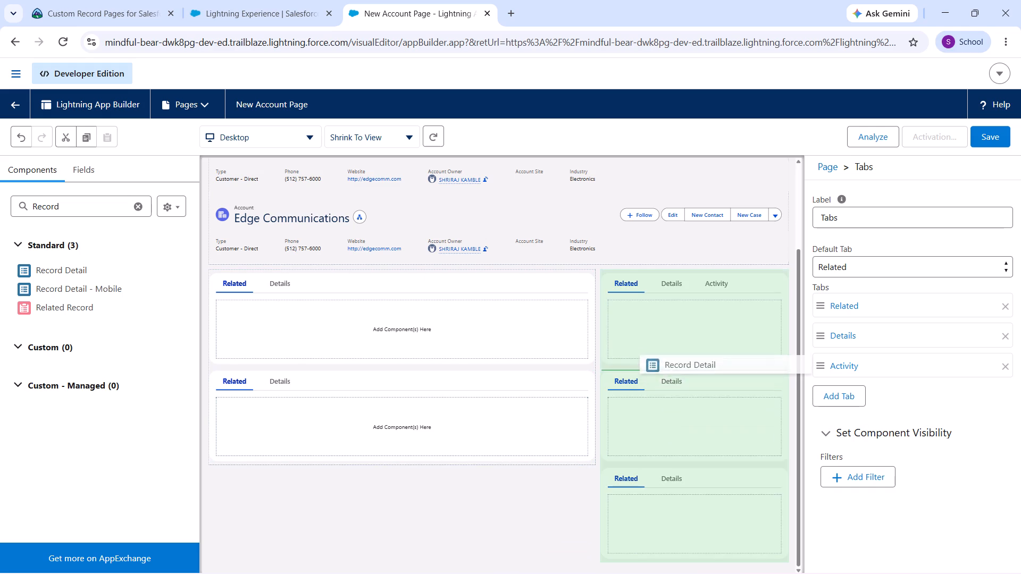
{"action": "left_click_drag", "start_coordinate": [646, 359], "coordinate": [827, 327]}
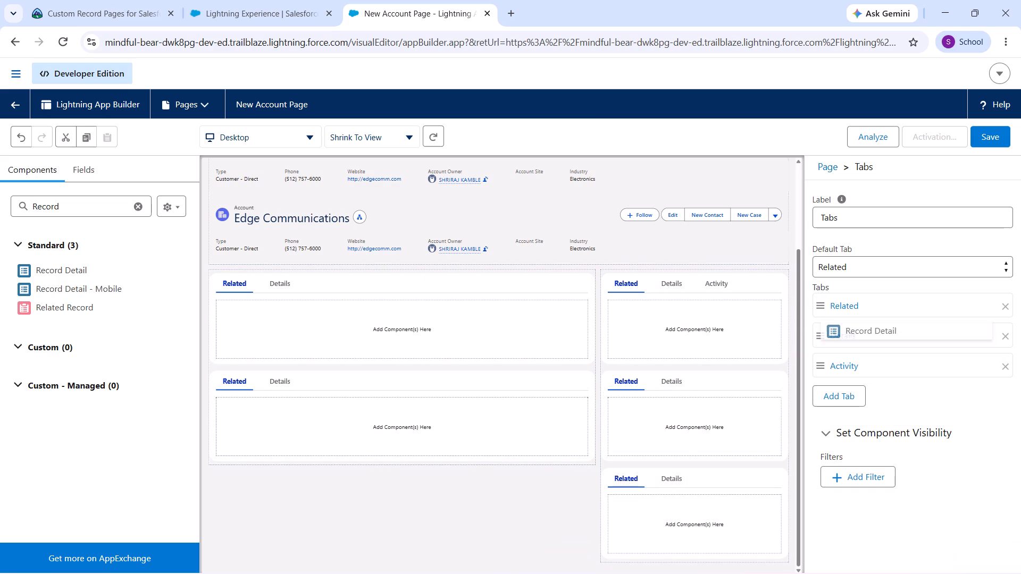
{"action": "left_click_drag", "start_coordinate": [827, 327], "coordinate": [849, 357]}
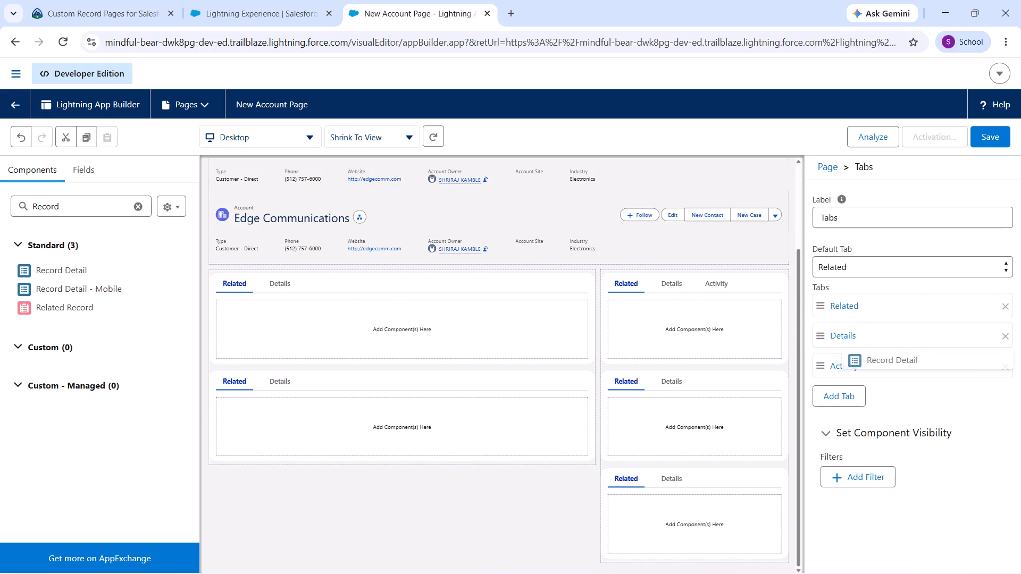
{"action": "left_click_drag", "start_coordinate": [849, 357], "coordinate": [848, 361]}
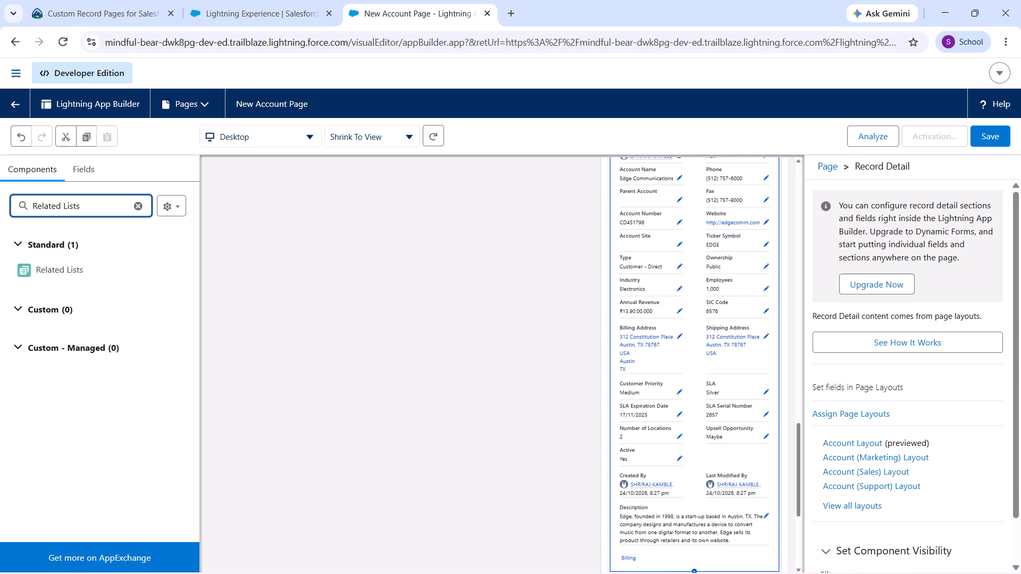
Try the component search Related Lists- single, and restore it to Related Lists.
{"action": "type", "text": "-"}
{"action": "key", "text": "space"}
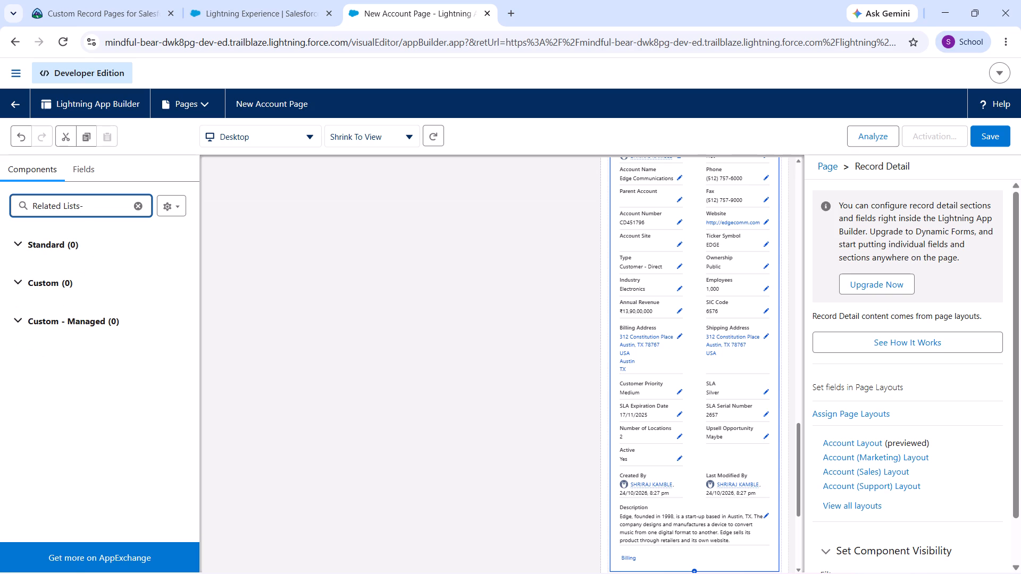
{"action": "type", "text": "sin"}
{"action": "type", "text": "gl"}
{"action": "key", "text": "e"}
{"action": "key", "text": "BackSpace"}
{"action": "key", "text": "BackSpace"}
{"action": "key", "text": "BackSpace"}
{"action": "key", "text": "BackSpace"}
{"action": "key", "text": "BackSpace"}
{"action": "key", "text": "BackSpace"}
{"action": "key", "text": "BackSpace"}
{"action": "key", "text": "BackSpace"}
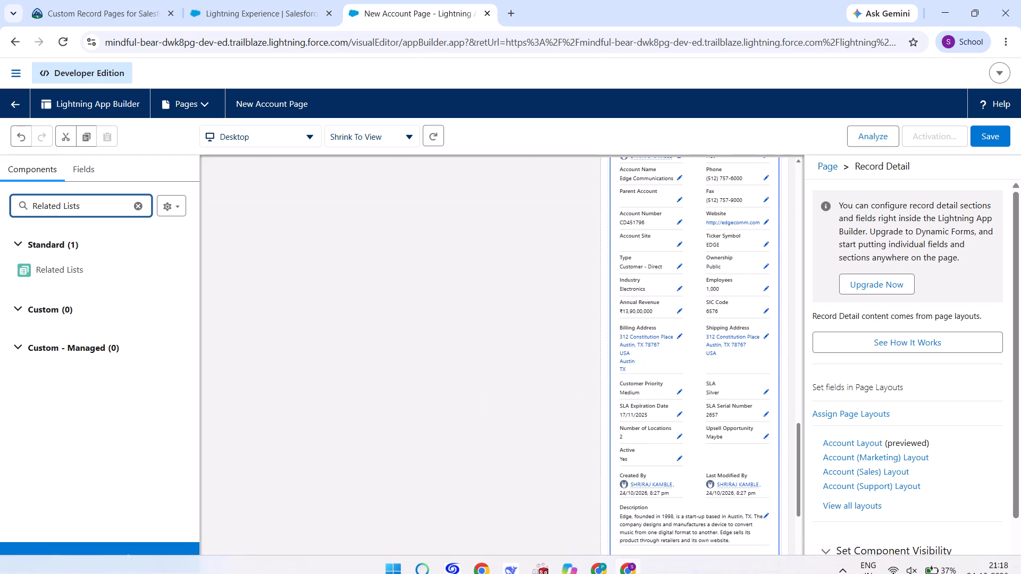
Add a third tab, after Details, to the lower Tabs component in the page's main region.
{"action": "scroll", "coordinate": [432, 312], "scroll_direction": "up", "scroll_amount": 12}
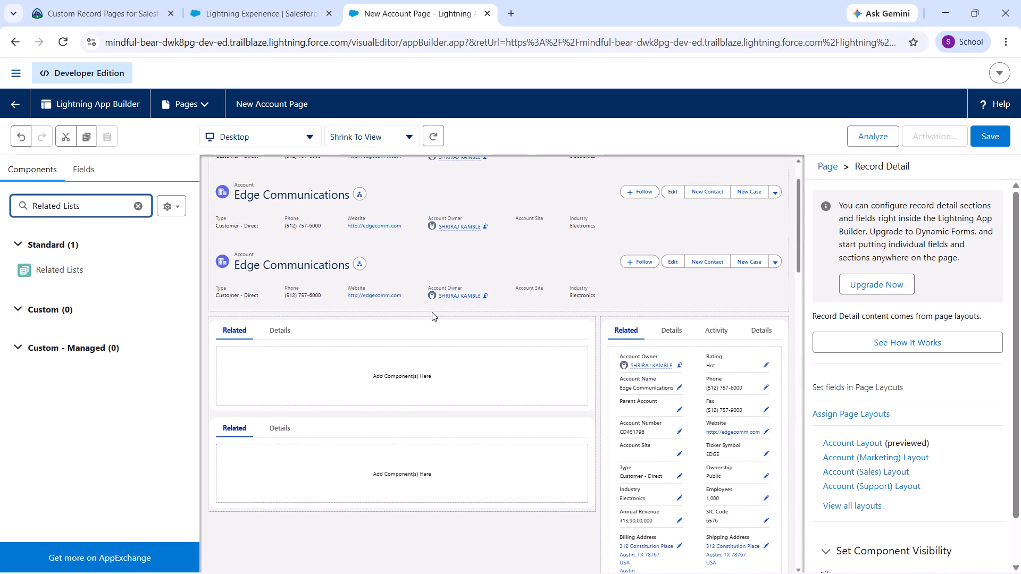
{"action": "scroll", "coordinate": [432, 312], "scroll_direction": "down", "scroll_amount": 9}
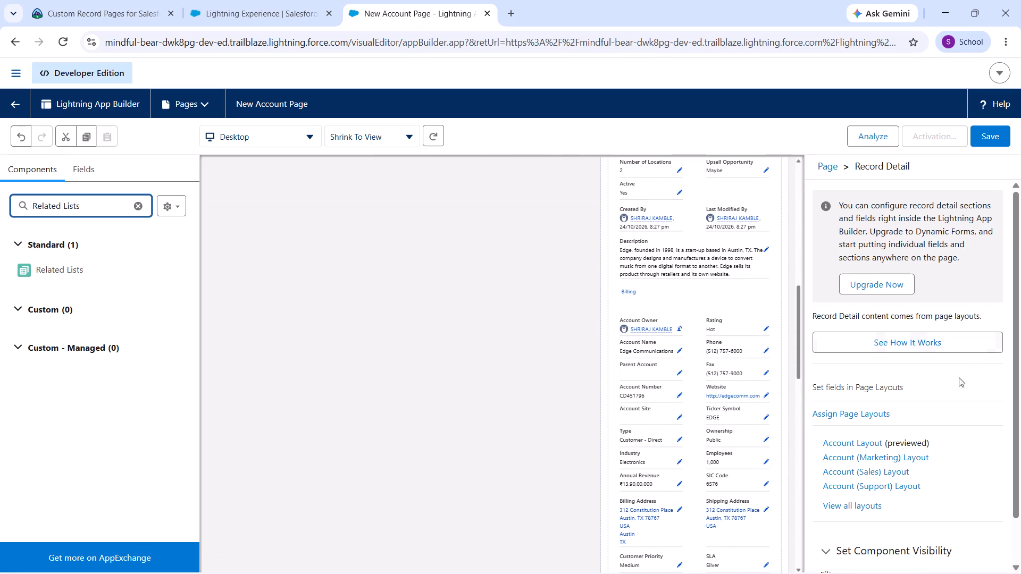
{"action": "scroll", "coordinate": [931, 417], "scroll_direction": "down", "scroll_amount": 2}
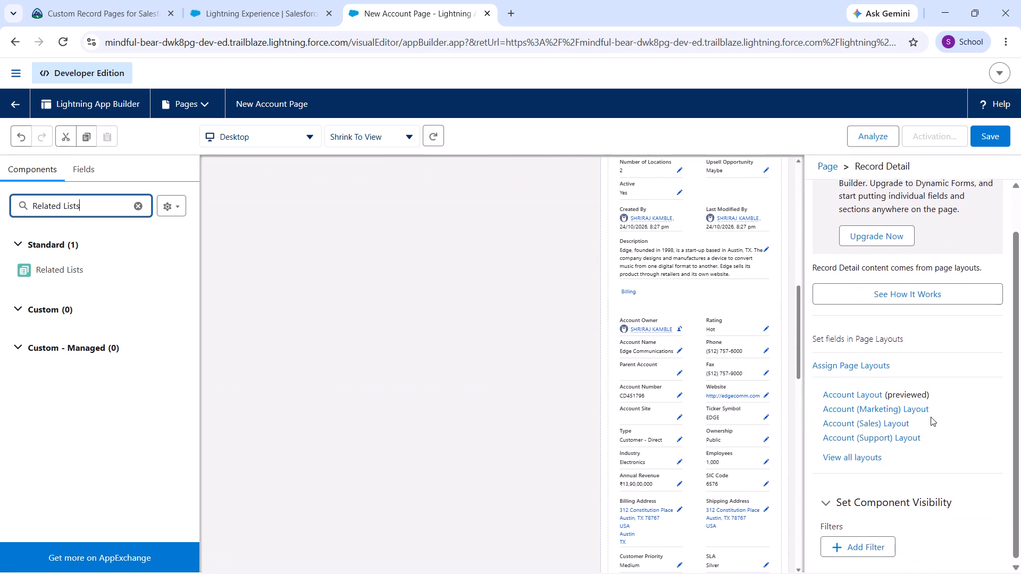
{"action": "scroll", "coordinate": [931, 417], "scroll_direction": "down", "scroll_amount": 1}
{"action": "scroll", "coordinate": [856, 381], "scroll_direction": "up", "scroll_amount": 5}
{"action": "scroll", "coordinate": [518, 320], "scroll_direction": "up", "scroll_amount": 9}
{"action": "left_click", "coordinate": [564, 423]}
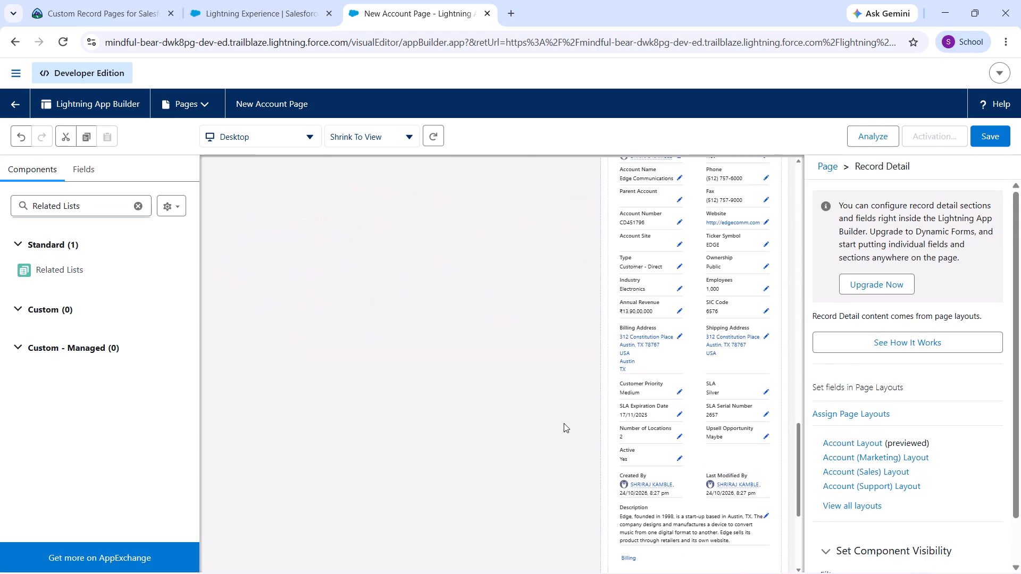
{"action": "scroll", "coordinate": [509, 372], "scroll_direction": "up", "scroll_amount": 3}
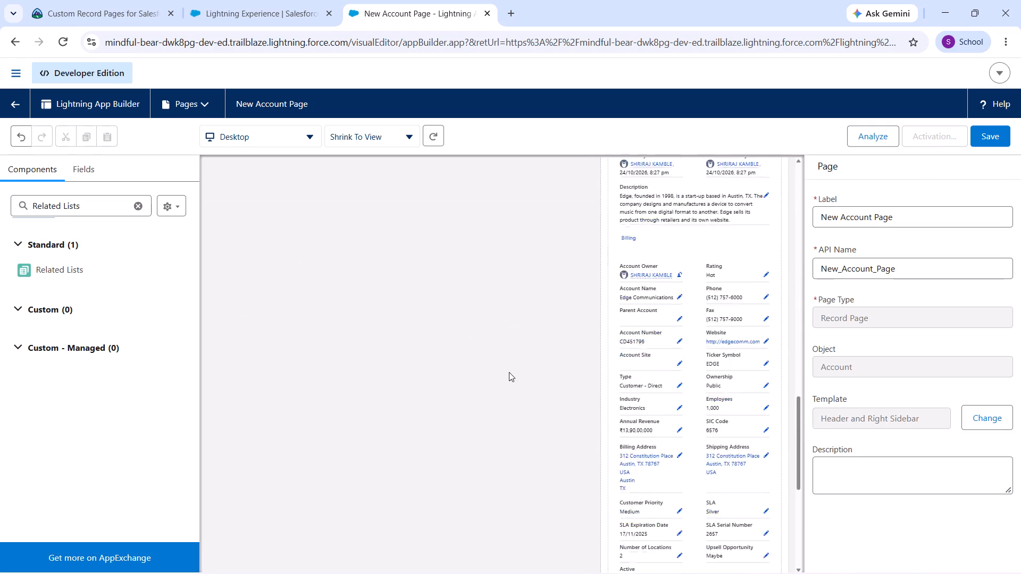
{"action": "scroll", "coordinate": [509, 372], "scroll_direction": "up", "scroll_amount": 9}
{"action": "left_click", "coordinate": [483, 390]}
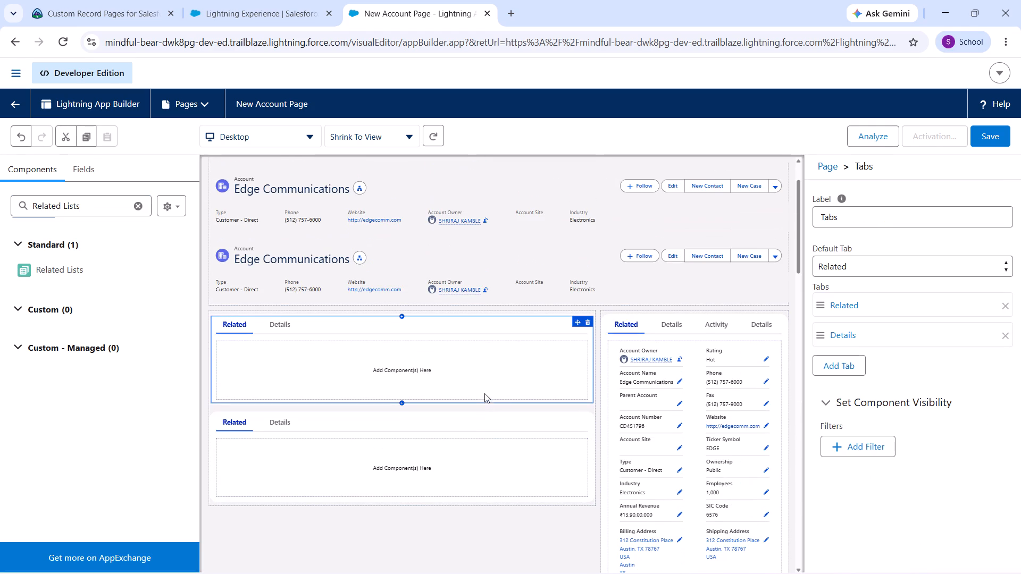
{"action": "double_click", "coordinate": [485, 451]}
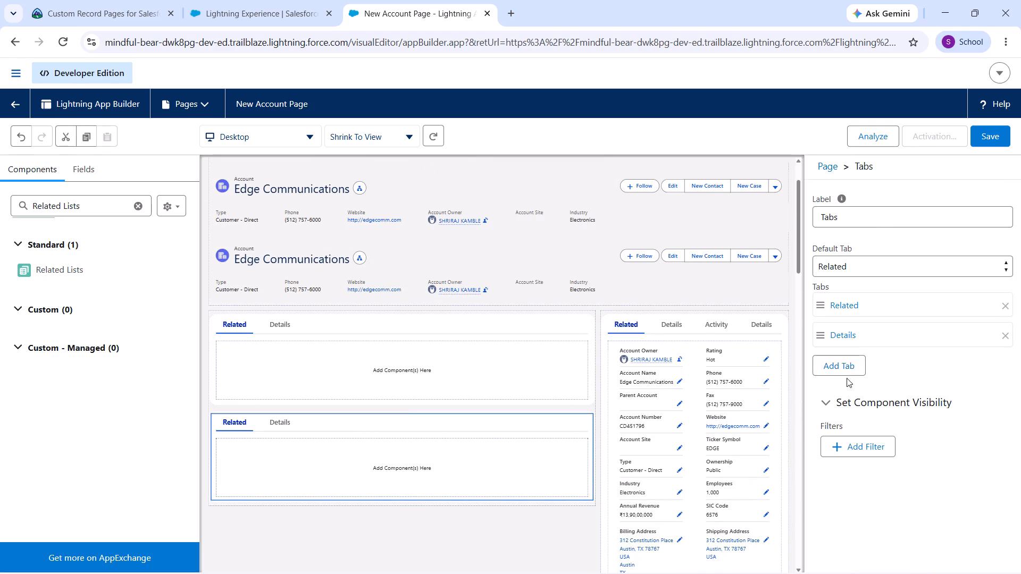
{"action": "left_click", "coordinate": [843, 367]}
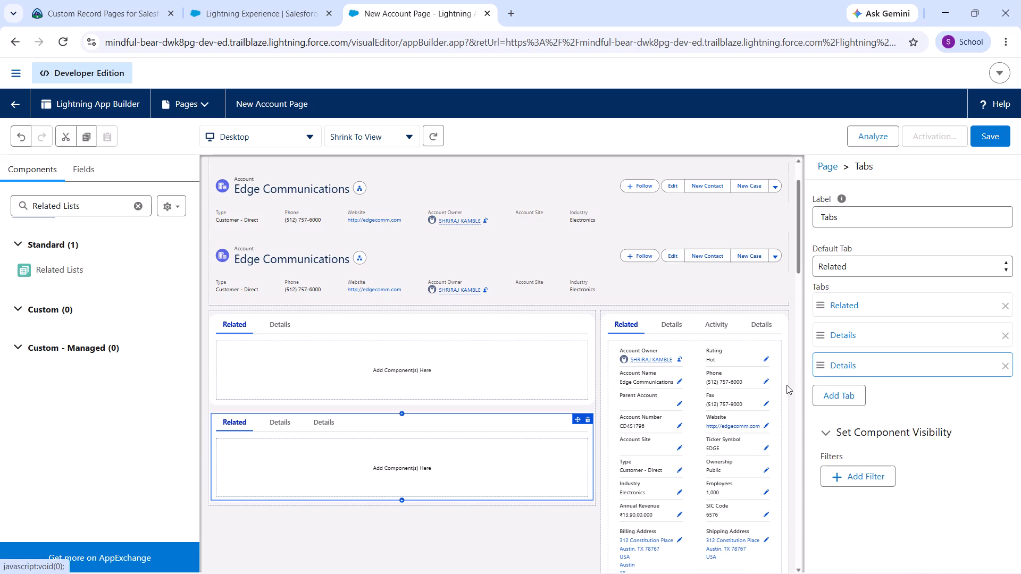
Look through the standard tab label options for the newly added third tab of the main region's lower Tabs component.
{"action": "left_click", "coordinate": [848, 363]}
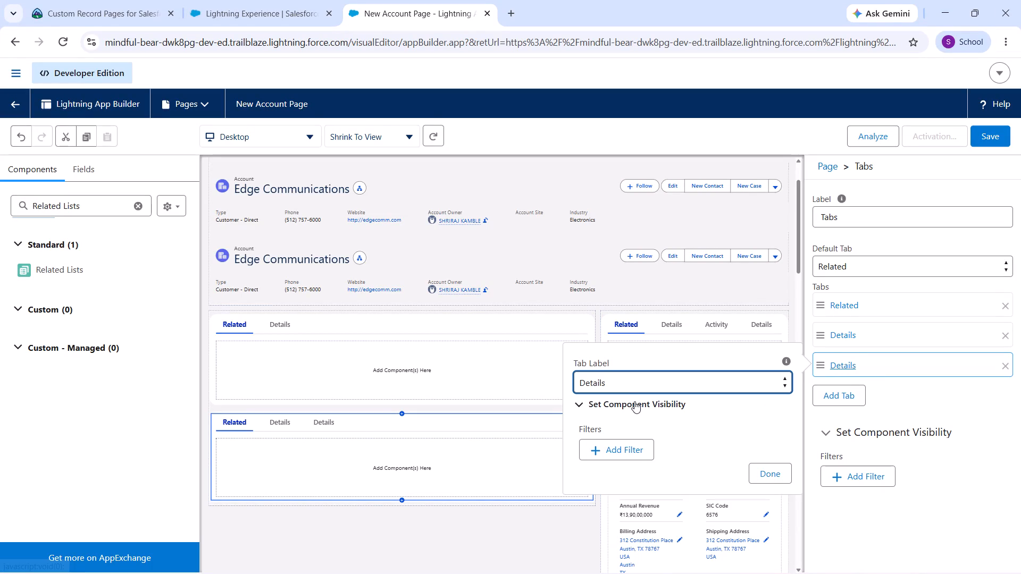
{"action": "left_click", "coordinate": [634, 401]}
{"action": "left_click", "coordinate": [620, 399]}
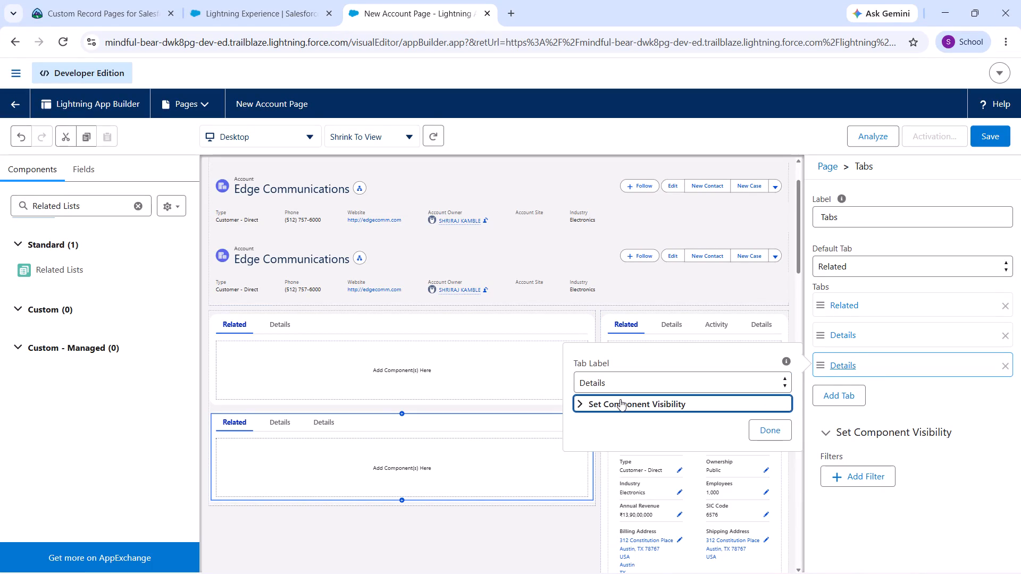
{"action": "left_click", "coordinate": [622, 385]}
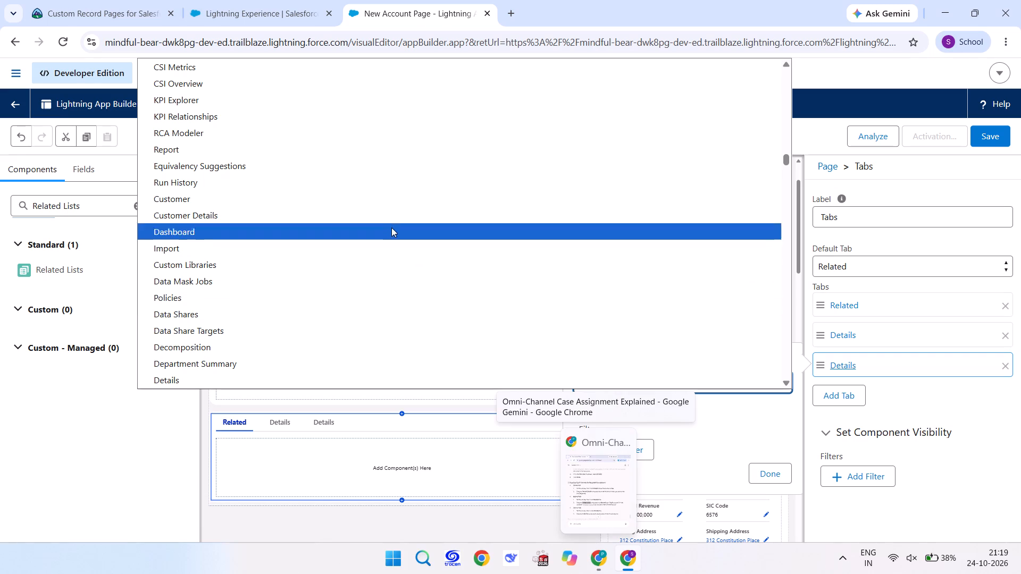
{"action": "scroll", "coordinate": [382, 123], "scroll_direction": "up", "scroll_amount": 10}
{"action": "scroll", "coordinate": [382, 123], "scroll_direction": "up", "scroll_amount": 12}
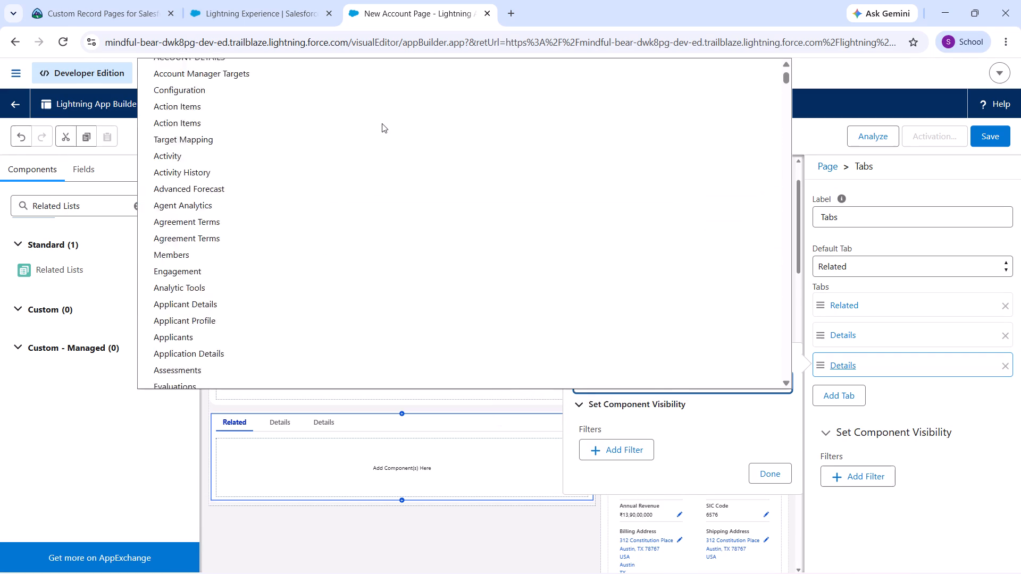
{"action": "scroll", "coordinate": [382, 123], "scroll_direction": "up", "scroll_amount": 9}
{"action": "scroll", "coordinate": [382, 123], "scroll_direction": "down", "scroll_amount": 3}
{"action": "scroll", "coordinate": [382, 123], "scroll_direction": "up", "scroll_amount": 5}
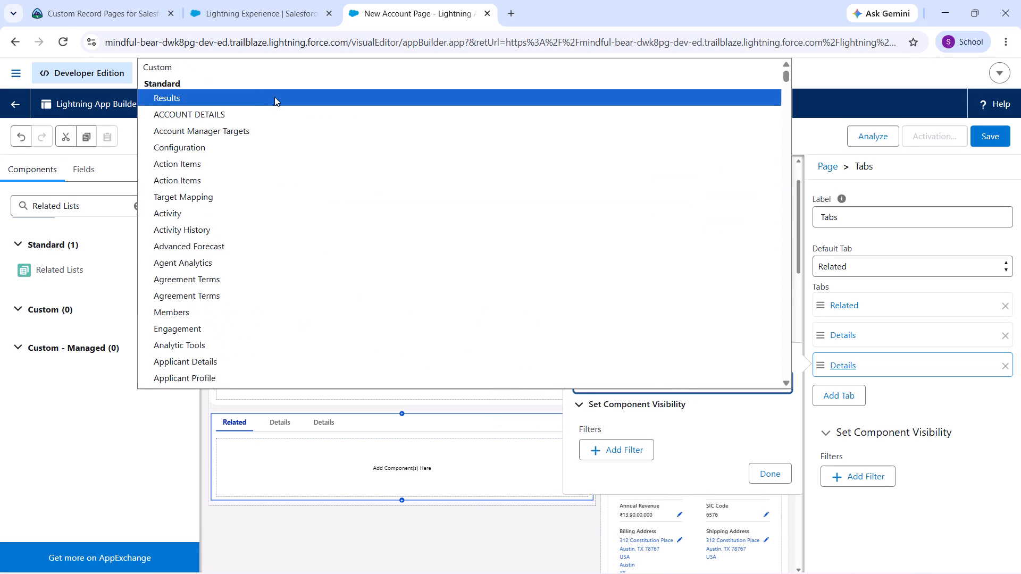
{"action": "scroll", "coordinate": [221, 227], "scroll_direction": "down", "scroll_amount": 1}
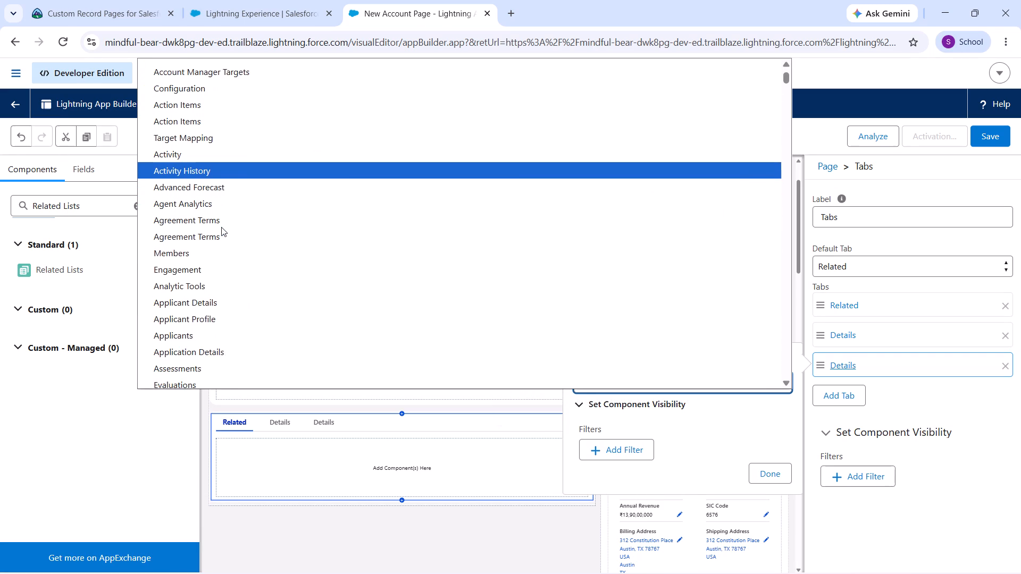
{"action": "scroll", "coordinate": [221, 227], "scroll_direction": "down", "scroll_amount": 4}
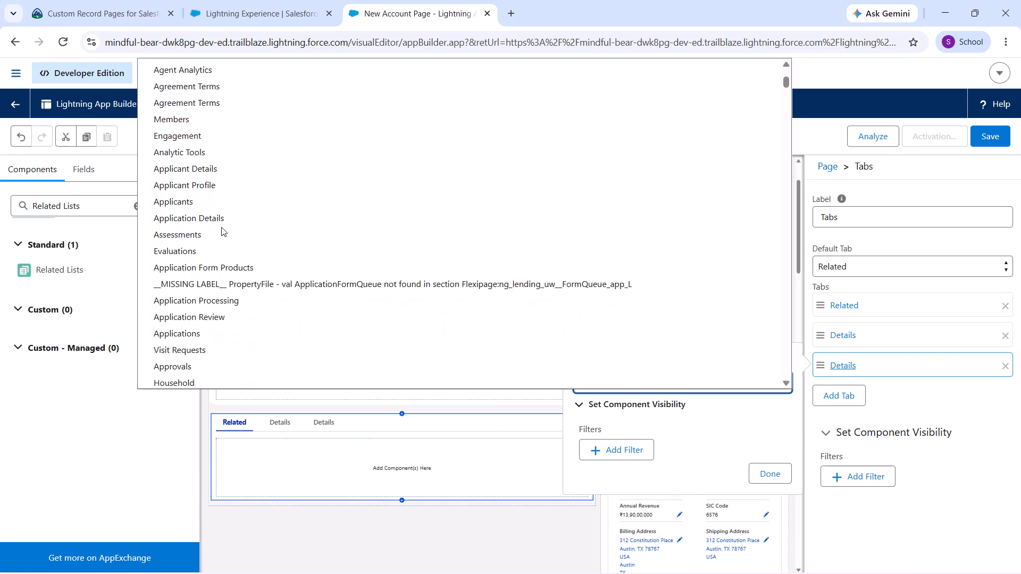
{"action": "scroll", "coordinate": [221, 227], "scroll_direction": "down", "scroll_amount": 4}
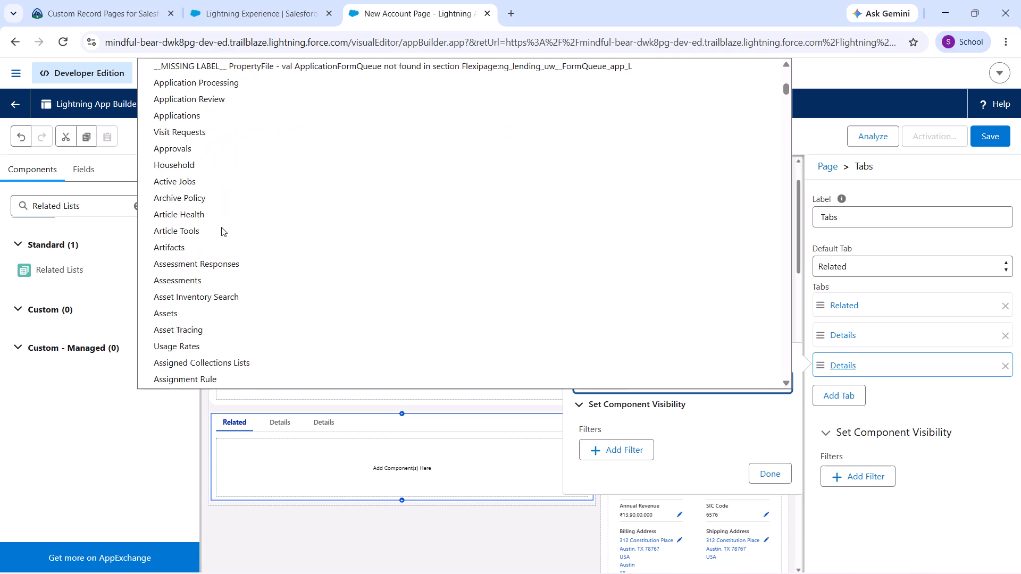
{"action": "scroll", "coordinate": [221, 227], "scroll_direction": "down", "scroll_amount": 5}
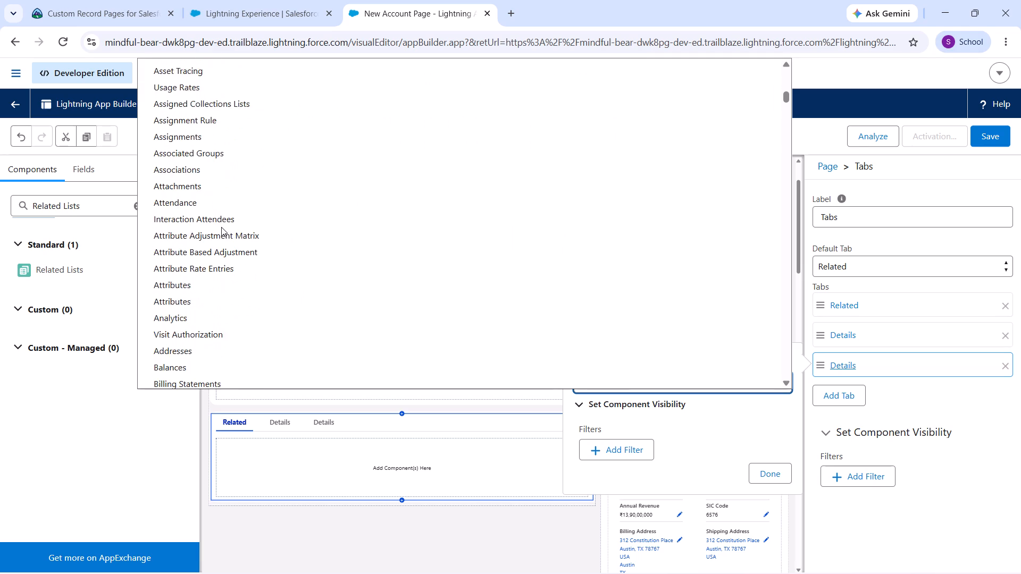
{"action": "scroll", "coordinate": [221, 227], "scroll_direction": "down", "scroll_amount": 5}
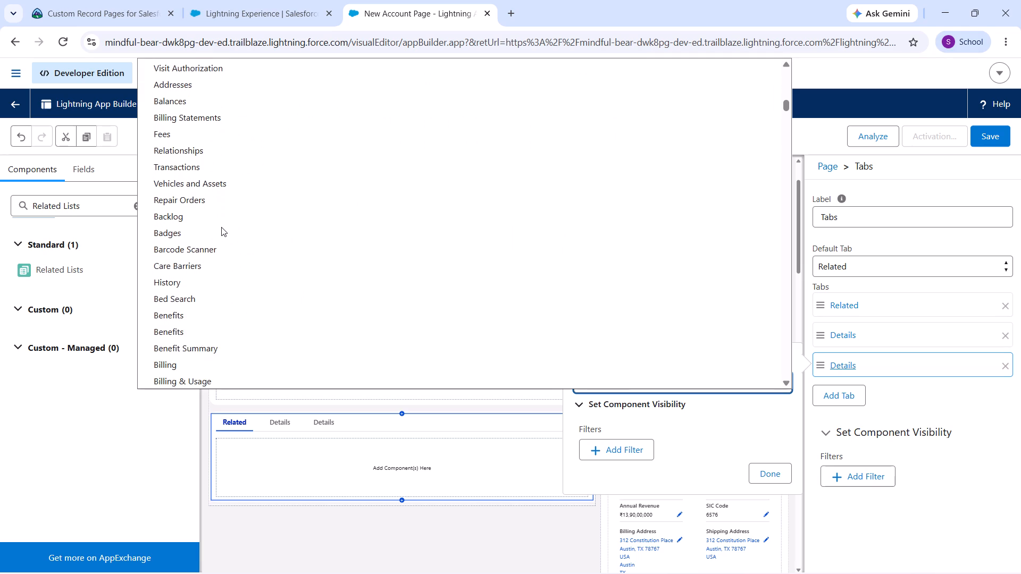
{"action": "scroll", "coordinate": [221, 227], "scroll_direction": "down", "scroll_amount": 4}
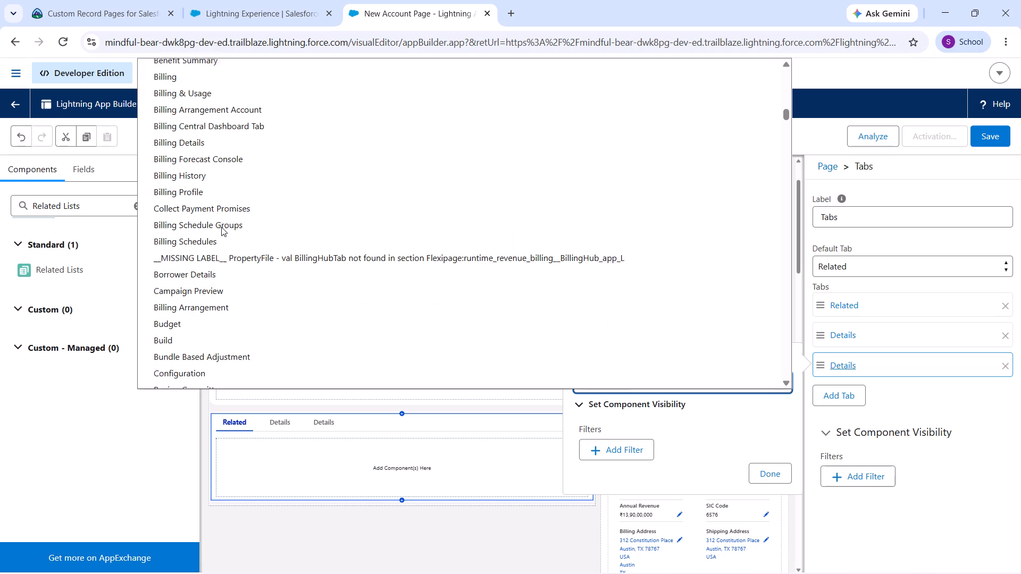
{"action": "scroll", "coordinate": [221, 227], "scroll_direction": "down", "scroll_amount": 5}
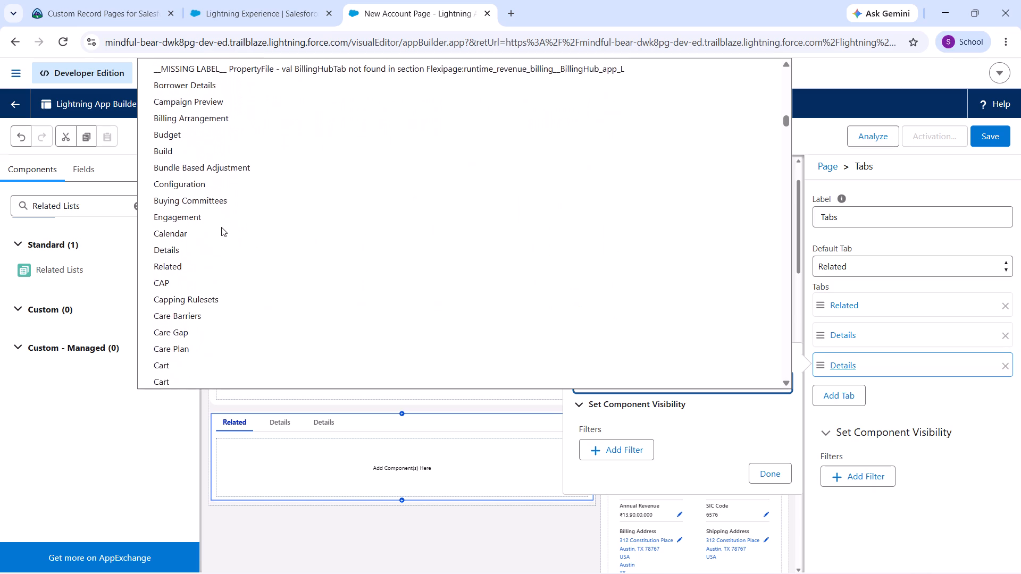
{"action": "scroll", "coordinate": [221, 227], "scroll_direction": "down", "scroll_amount": 6}
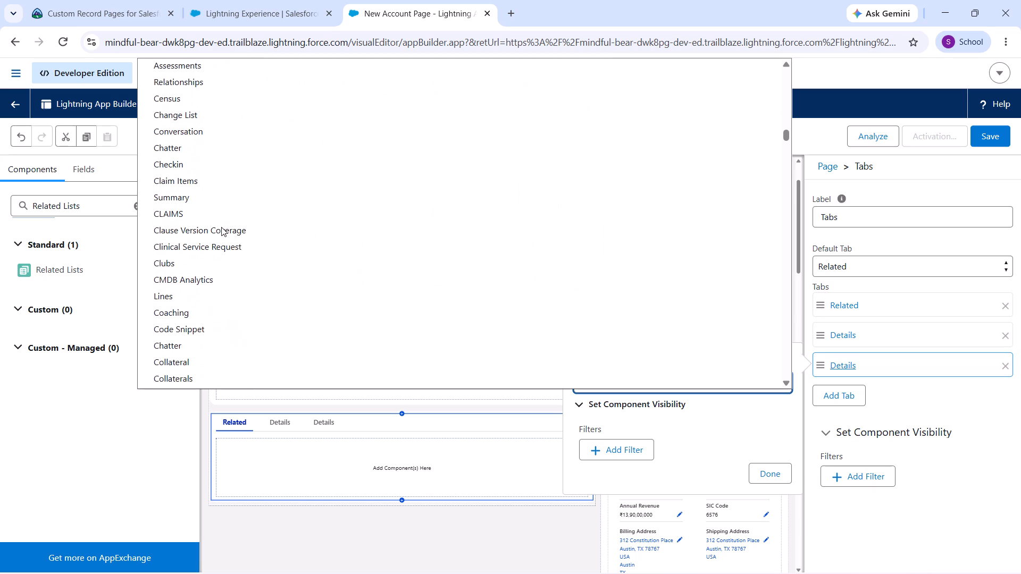
{"action": "scroll", "coordinate": [221, 227], "scroll_direction": "down", "scroll_amount": 5}
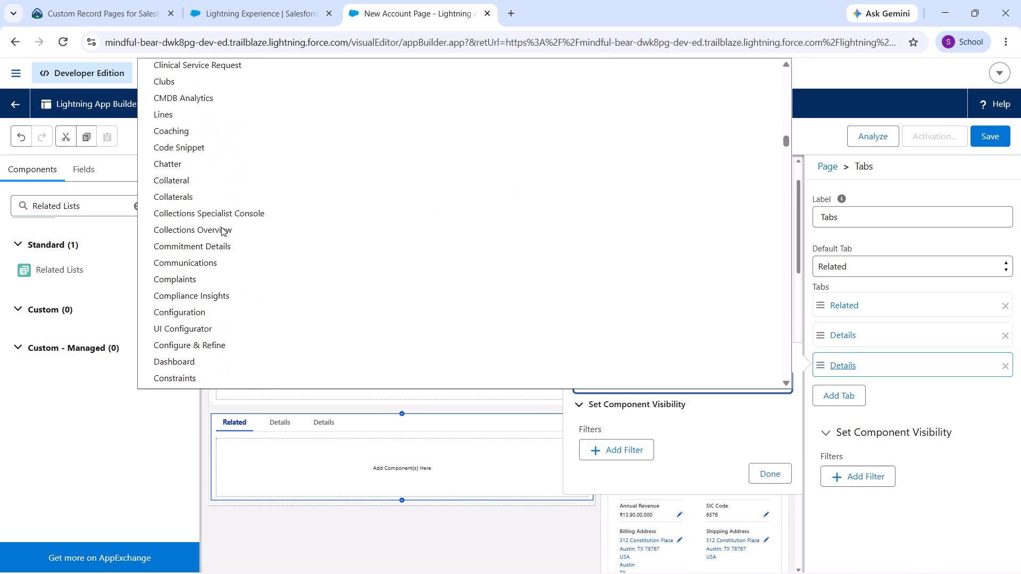
{"action": "scroll", "coordinate": [221, 227], "scroll_direction": "down", "scroll_amount": 4}
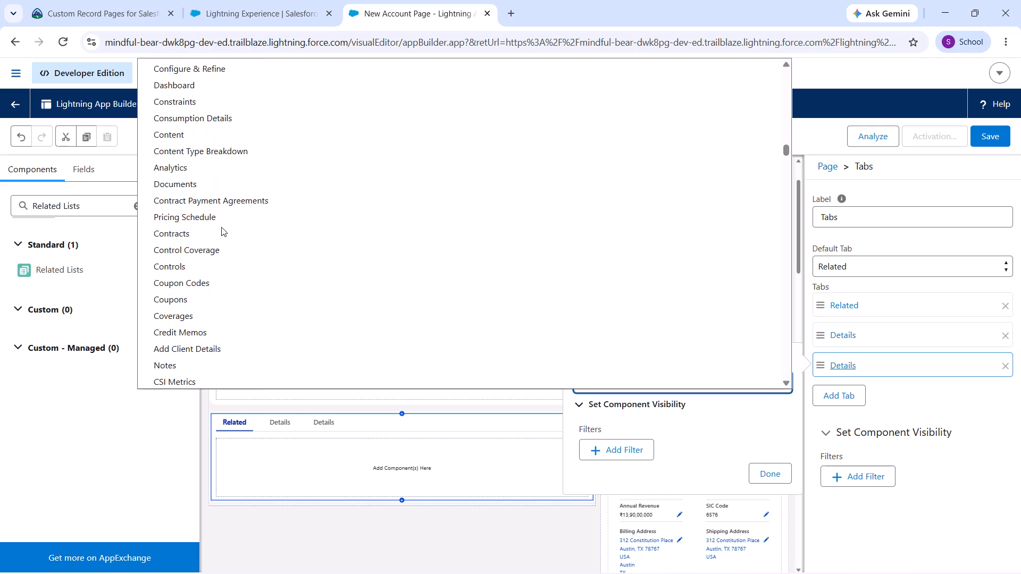
{"action": "scroll", "coordinate": [221, 227], "scroll_direction": "down", "scroll_amount": 4}
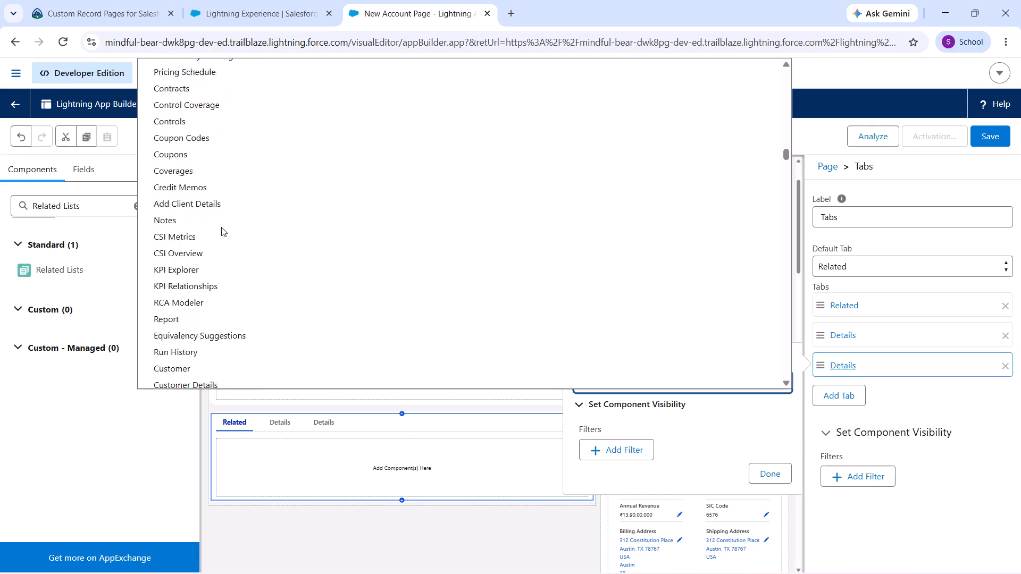
{"action": "scroll", "coordinate": [221, 227], "scroll_direction": "down", "scroll_amount": 2}
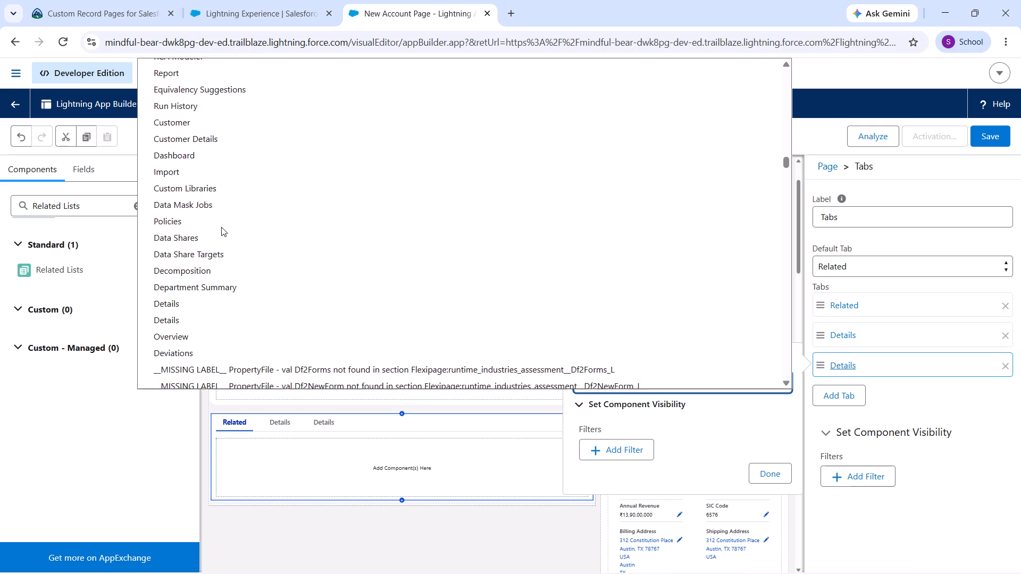
{"action": "scroll", "coordinate": [221, 227], "scroll_direction": "down", "scroll_amount": 1}
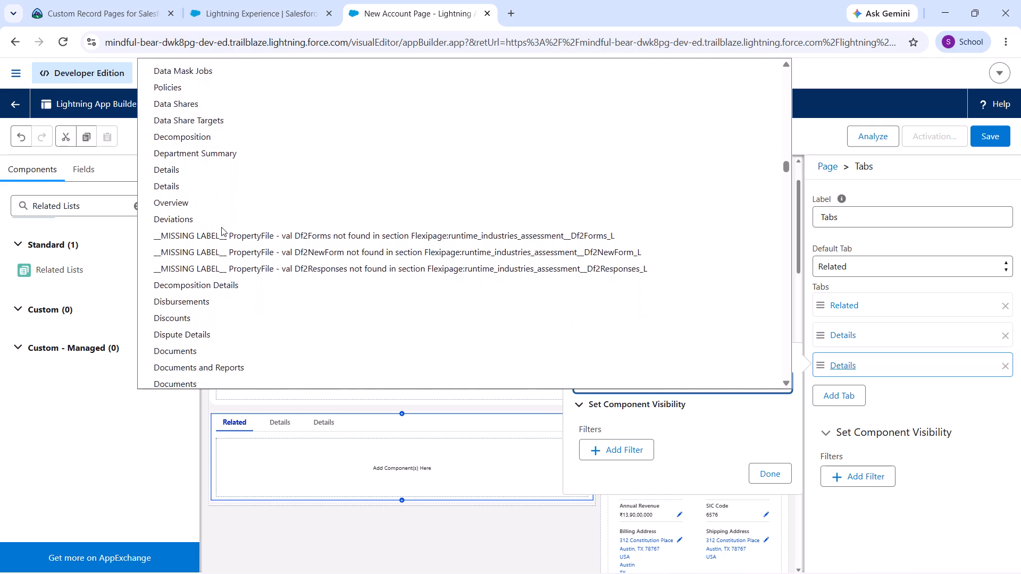
{"action": "scroll", "coordinate": [221, 227], "scroll_direction": "down", "scroll_amount": 1}
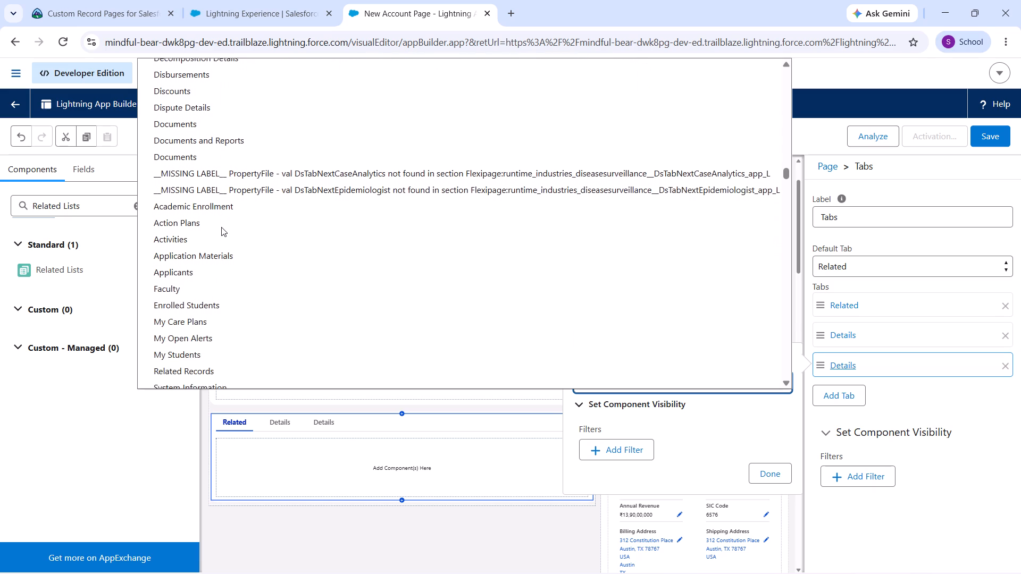
{"action": "scroll", "coordinate": [221, 227], "scroll_direction": "down", "scroll_amount": 3}
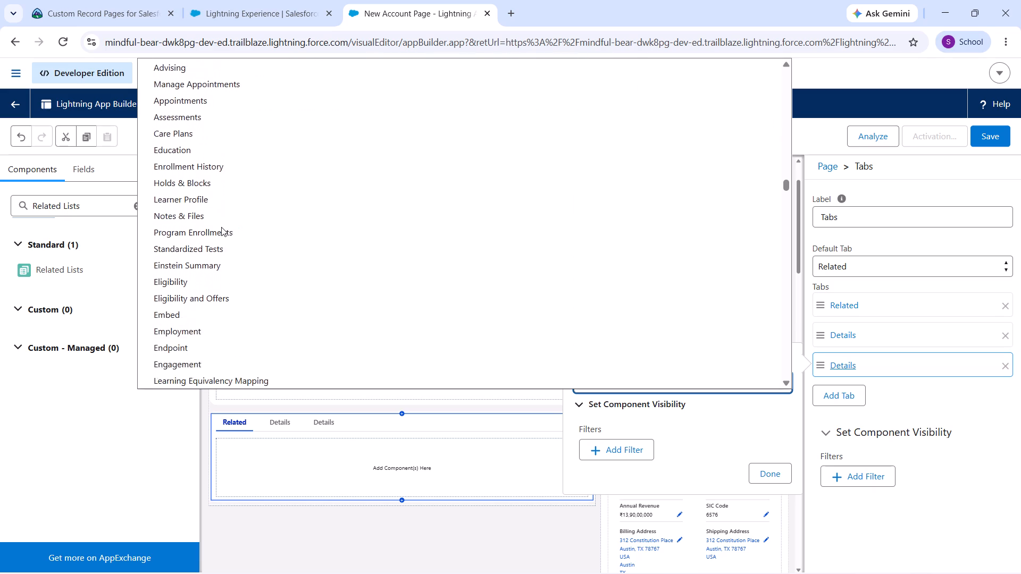
{"action": "scroll", "coordinate": [221, 227], "scroll_direction": "down", "scroll_amount": 5}
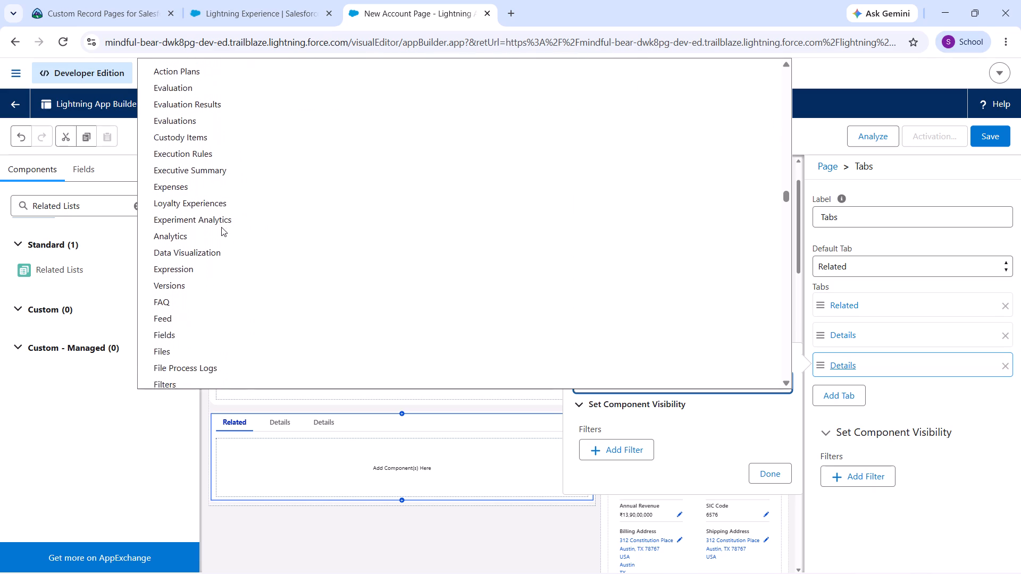
{"action": "scroll", "coordinate": [221, 227], "scroll_direction": "down", "scroll_amount": 4}
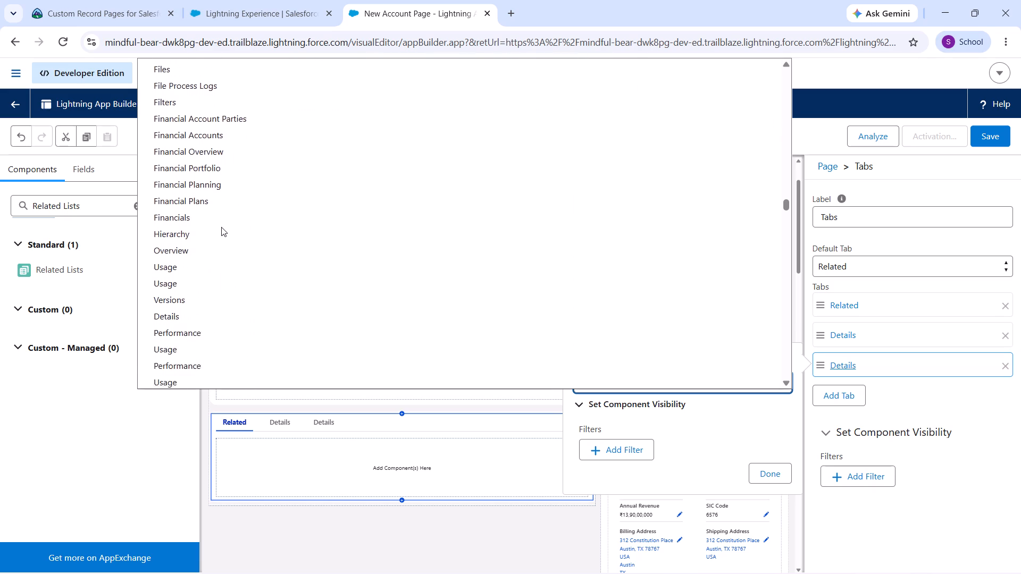
{"action": "scroll", "coordinate": [221, 227], "scroll_direction": "down", "scroll_amount": 6}
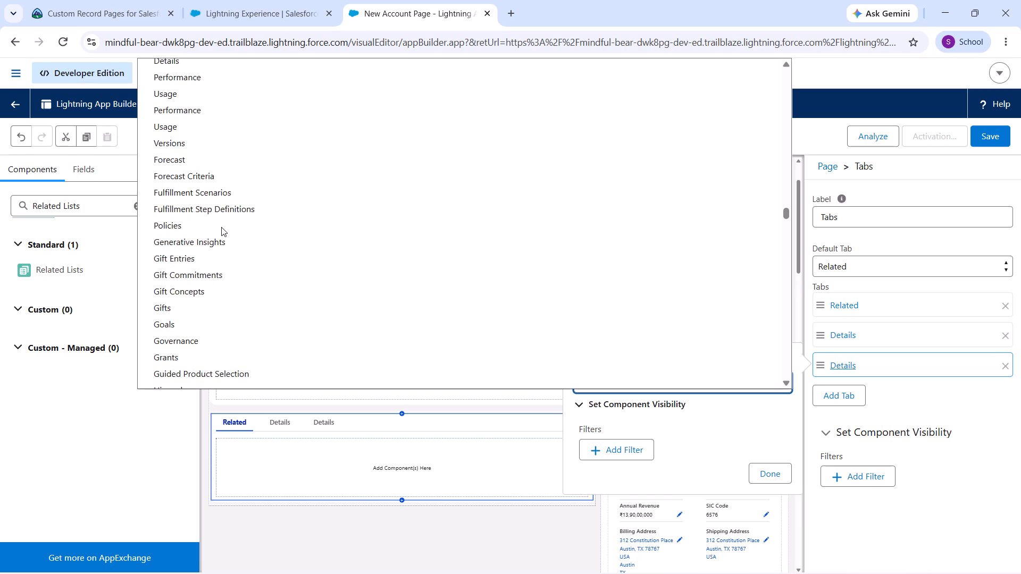
{"action": "scroll", "coordinate": [221, 227], "scroll_direction": "down", "scroll_amount": 4}
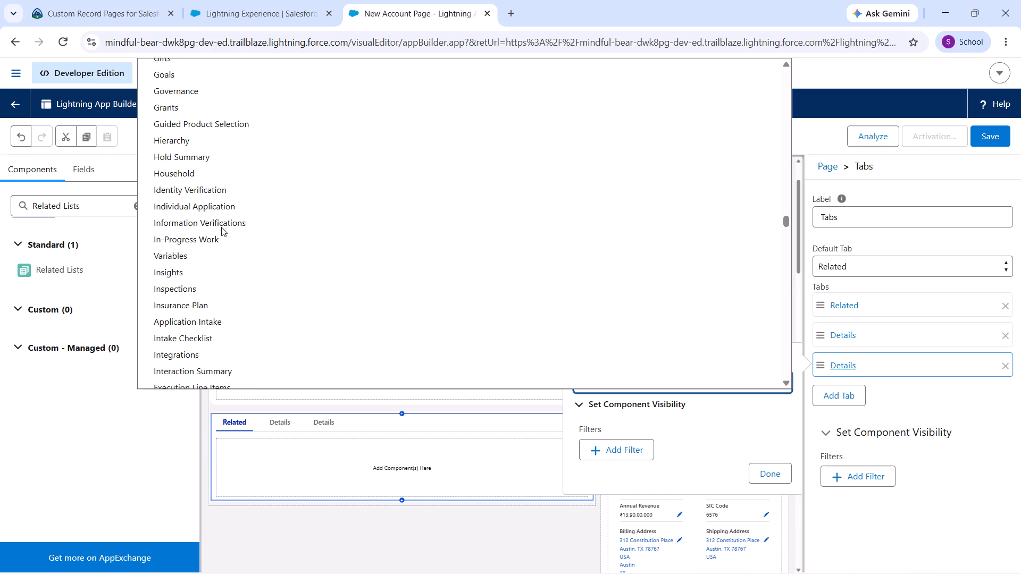
{"action": "scroll", "coordinate": [221, 227], "scroll_direction": "down", "scroll_amount": 3}
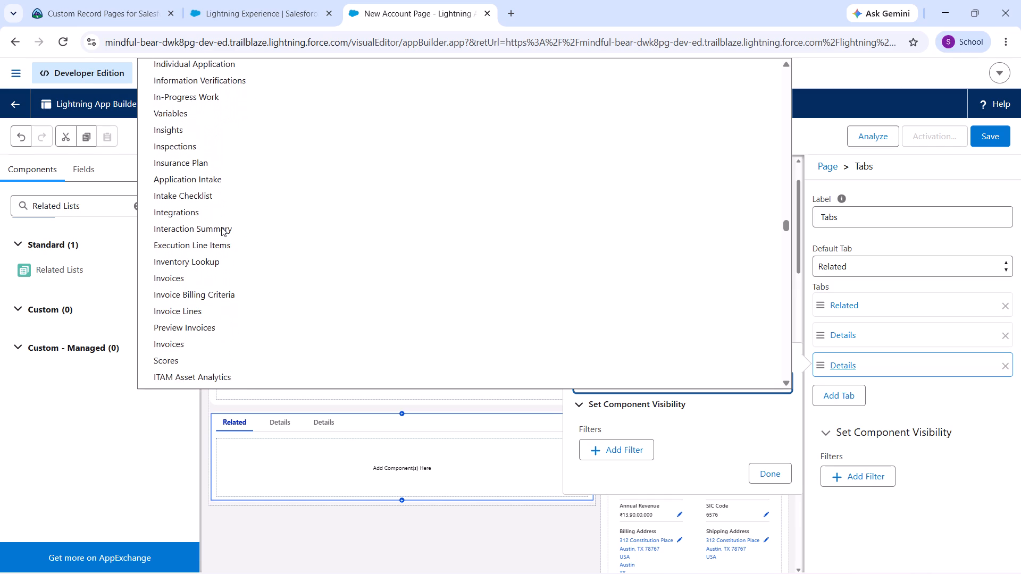
{"action": "scroll", "coordinate": [221, 227], "scroll_direction": "down", "scroll_amount": 5}
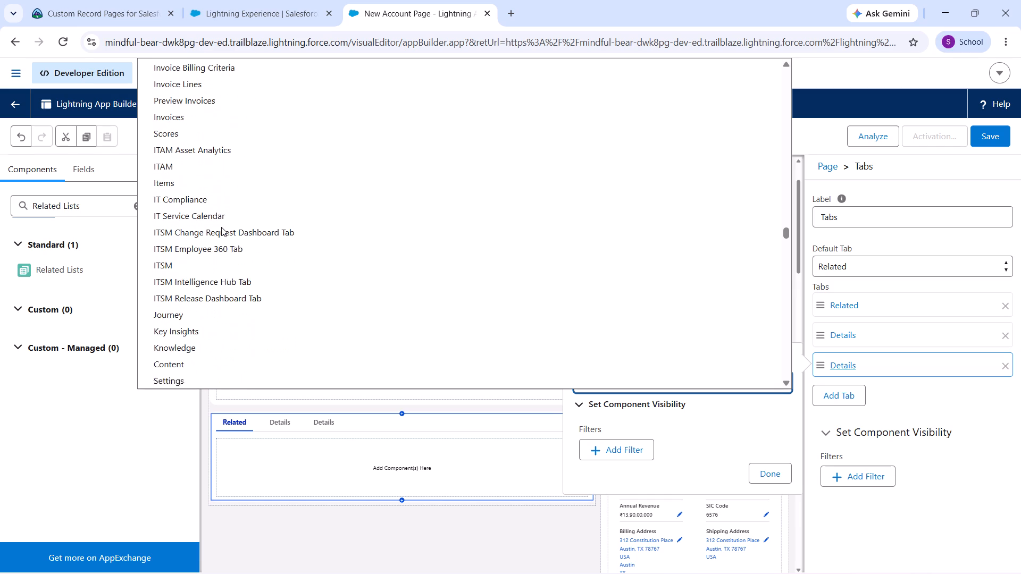
{"action": "scroll", "coordinate": [221, 227], "scroll_direction": "down", "scroll_amount": 3}
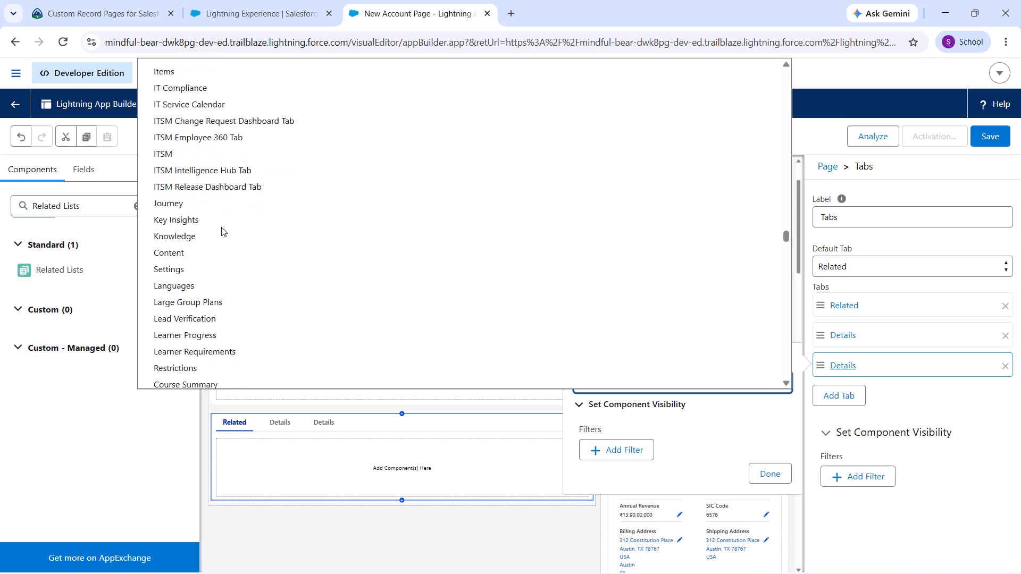
Set the label of the newly added third tab to Related in the main region's lower Tabs component.
{"action": "scroll", "coordinate": [221, 227], "scroll_direction": "down", "scroll_amount": 4}
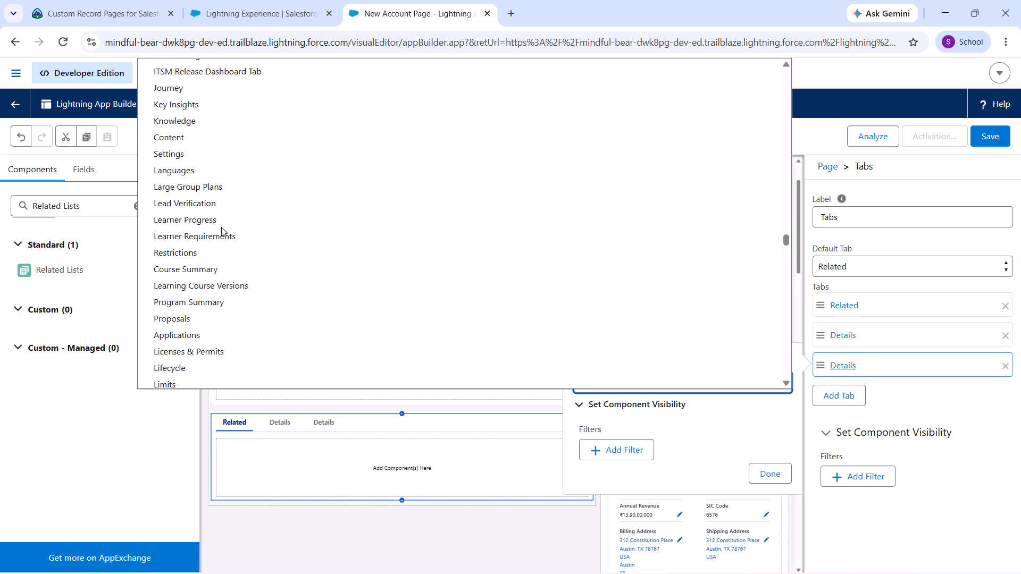
{"action": "scroll", "coordinate": [221, 227], "scroll_direction": "down", "scroll_amount": 2}
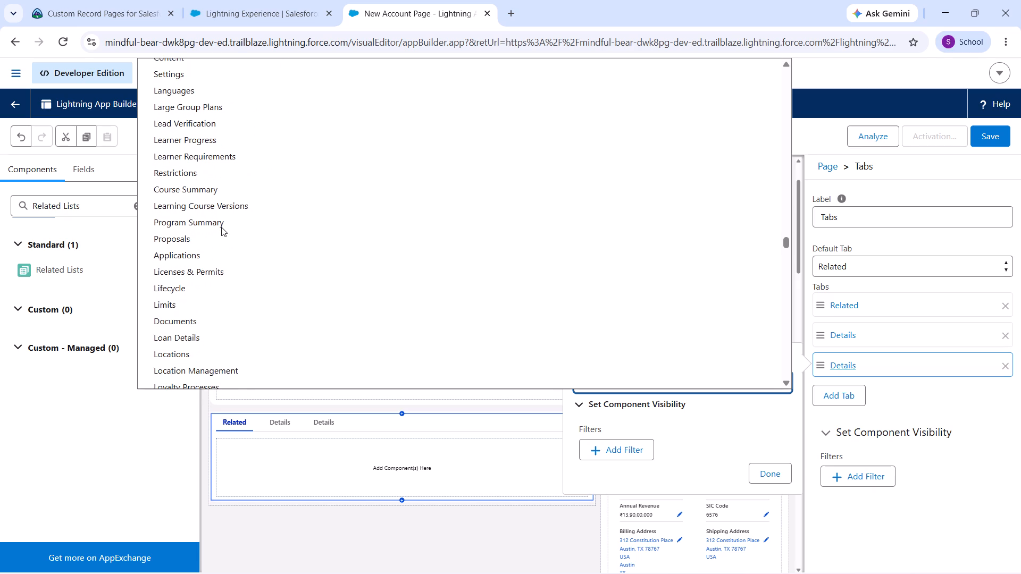
{"action": "scroll", "coordinate": [221, 227], "scroll_direction": "down", "scroll_amount": 3}
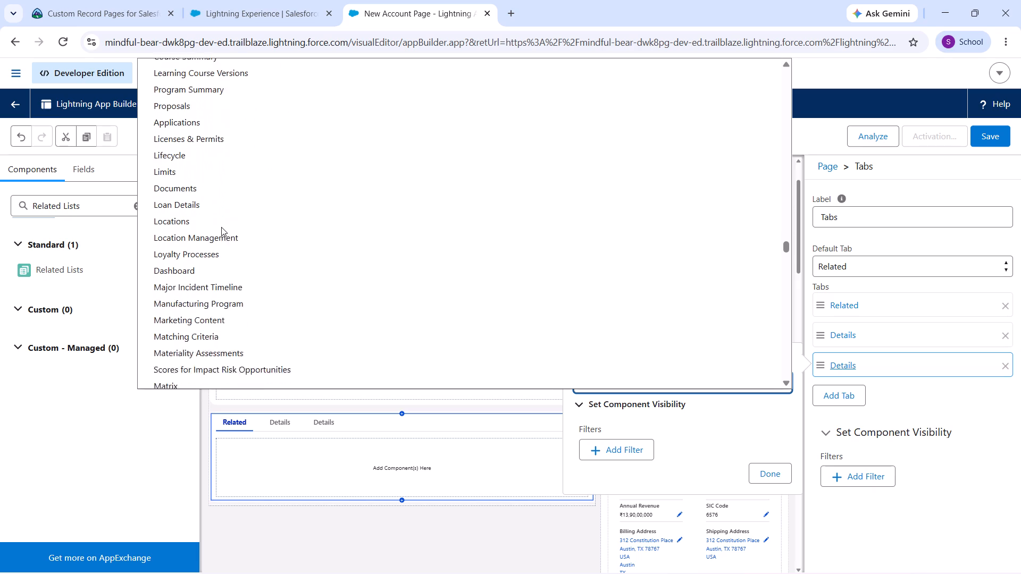
{"action": "scroll", "coordinate": [221, 227], "scroll_direction": "down", "scroll_amount": 4}
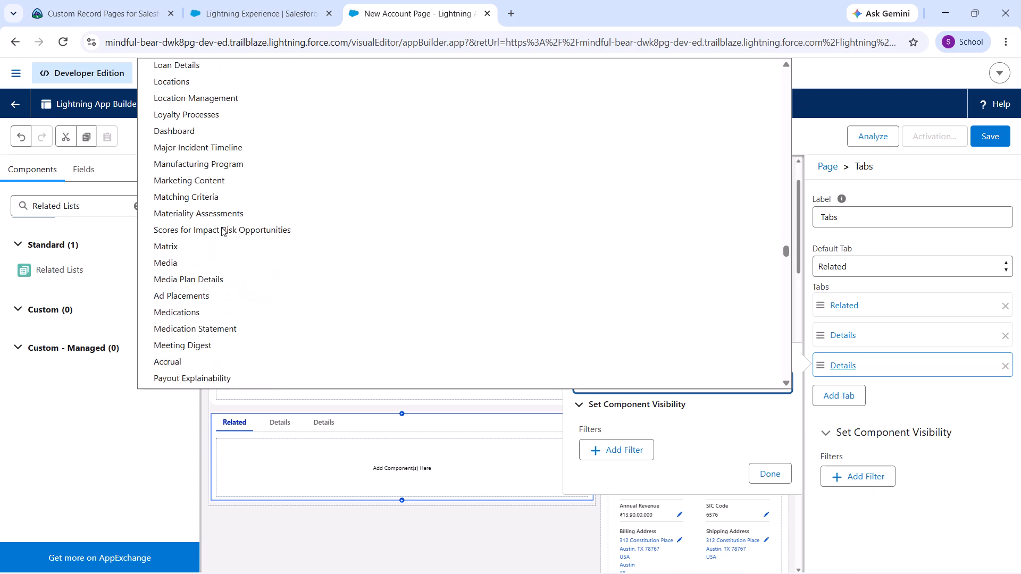
{"action": "scroll", "coordinate": [221, 227], "scroll_direction": "down", "scroll_amount": 3}
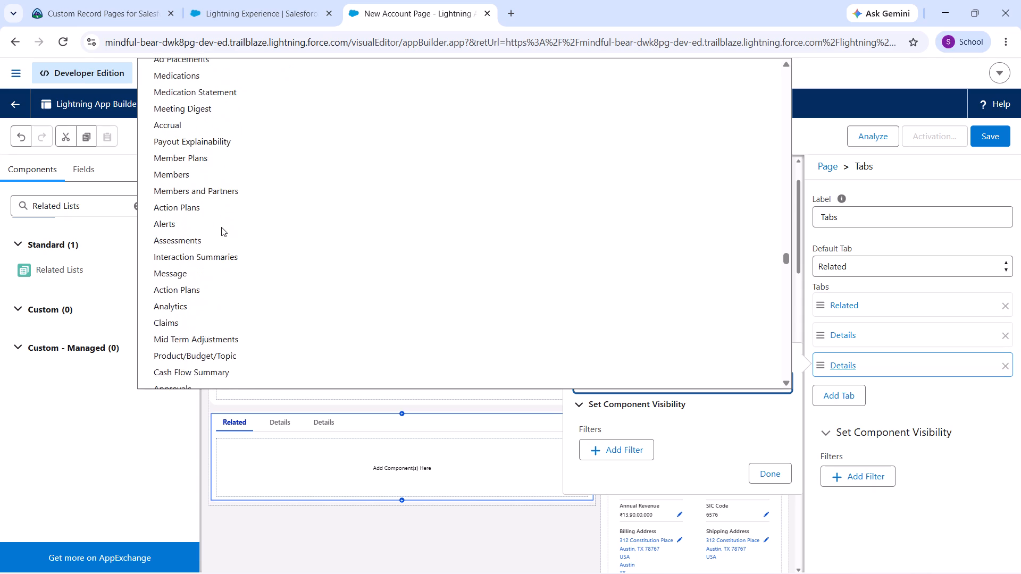
{"action": "scroll", "coordinate": [221, 227], "scroll_direction": "down", "scroll_amount": 4}
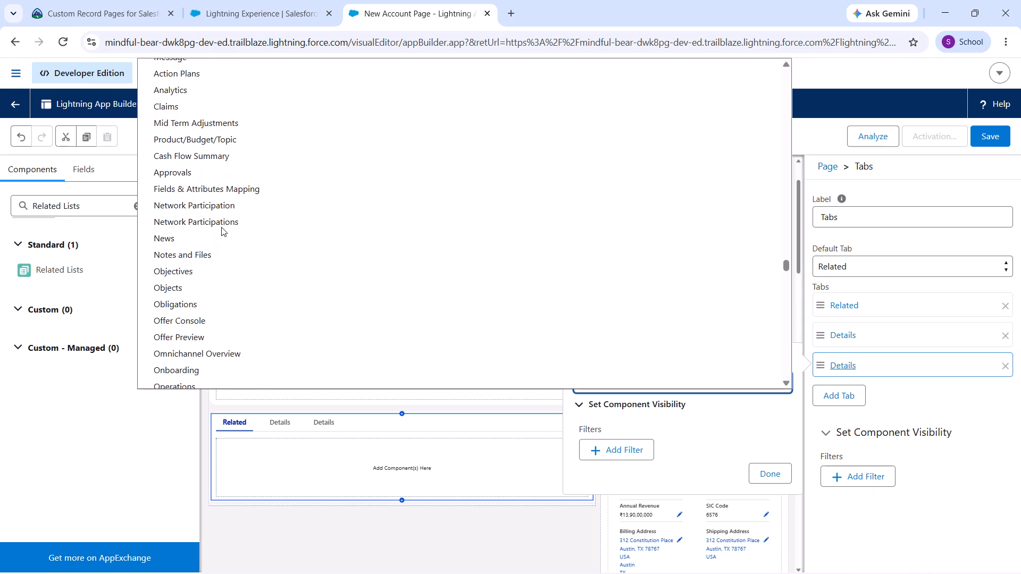
{"action": "scroll", "coordinate": [221, 227], "scroll_direction": "down", "scroll_amount": 3}
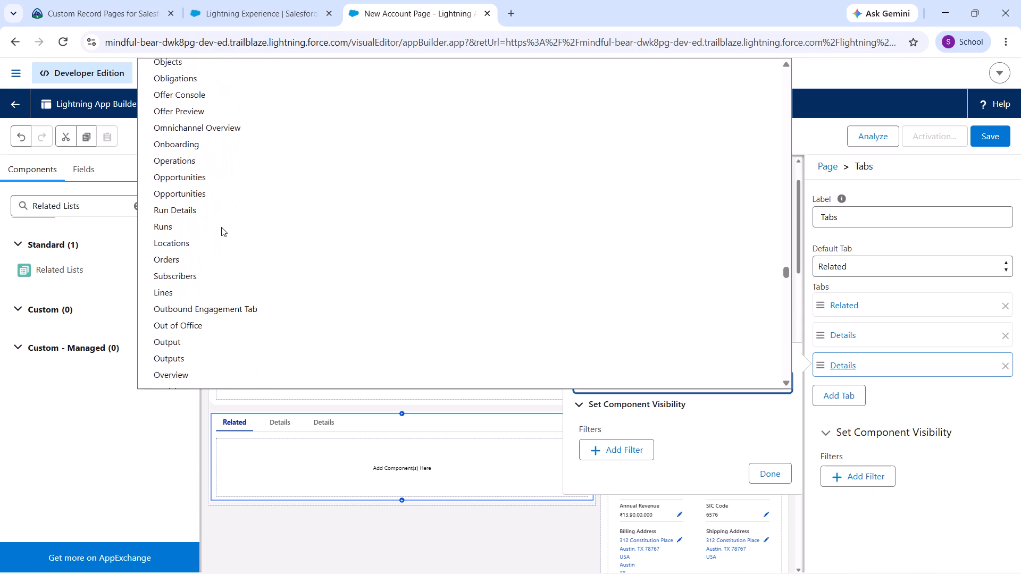
{"action": "scroll", "coordinate": [221, 227], "scroll_direction": "down", "scroll_amount": 3}
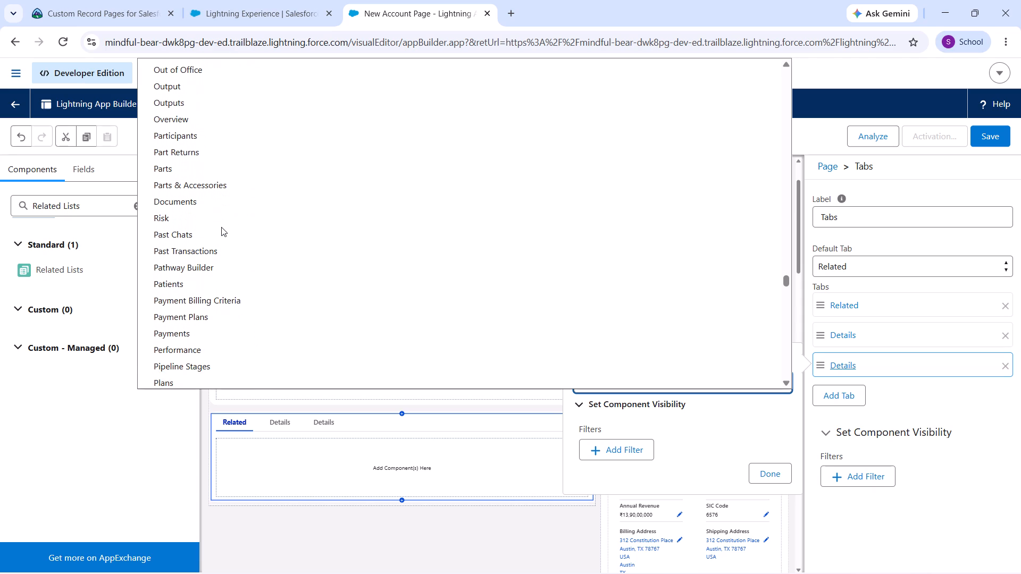
{"action": "scroll", "coordinate": [221, 227], "scroll_direction": "down", "scroll_amount": 1}
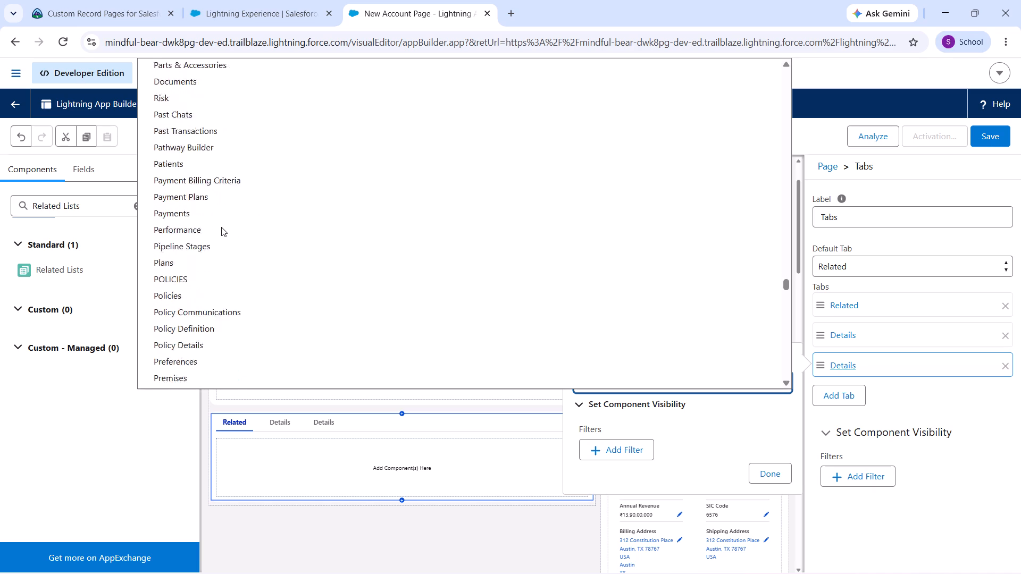
{"action": "scroll", "coordinate": [221, 227], "scroll_direction": "down", "scroll_amount": 5}
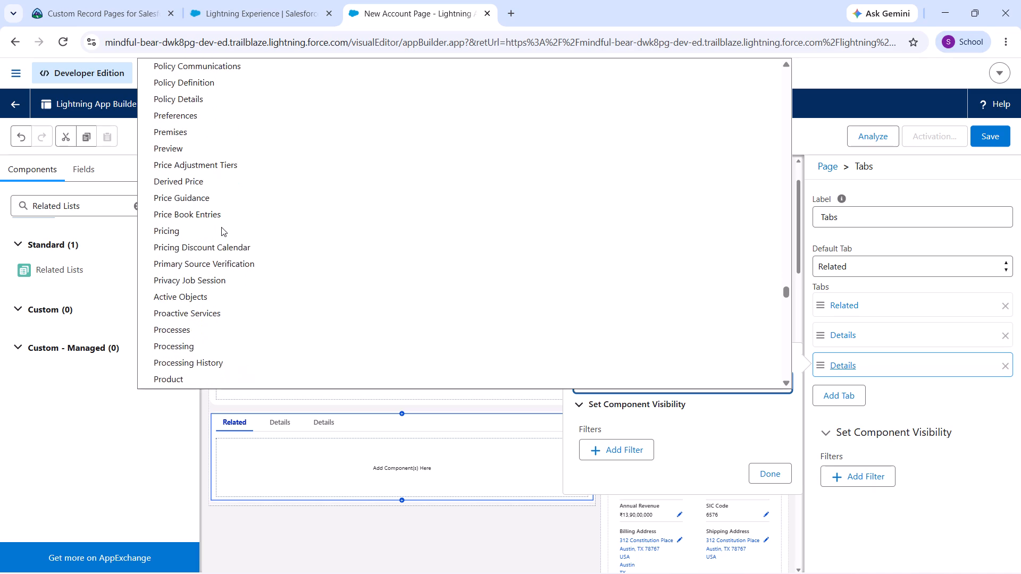
{"action": "scroll", "coordinate": [221, 227], "scroll_direction": "down", "scroll_amount": 4}
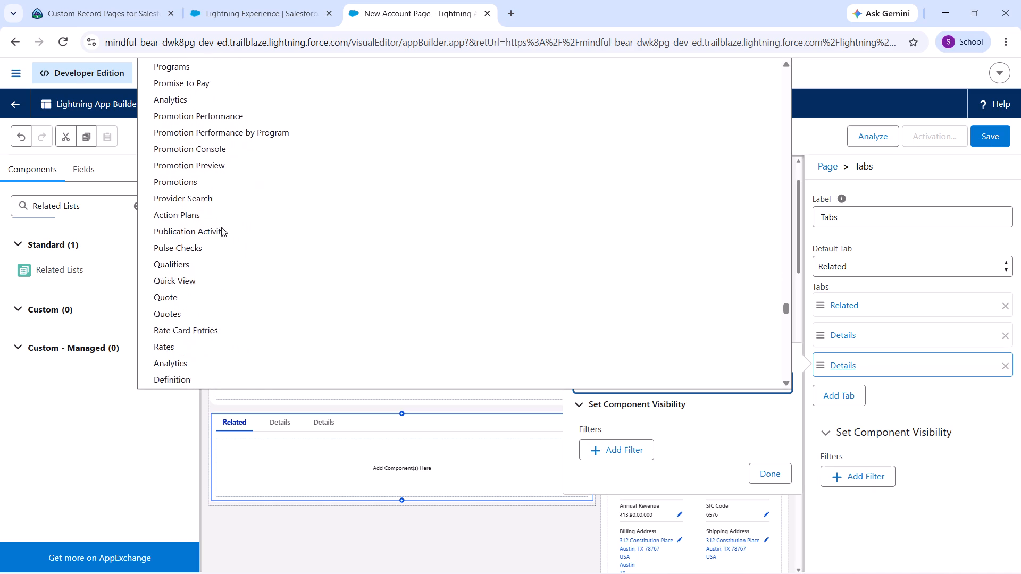
{"action": "scroll", "coordinate": [221, 227], "scroll_direction": "down", "scroll_amount": 3}
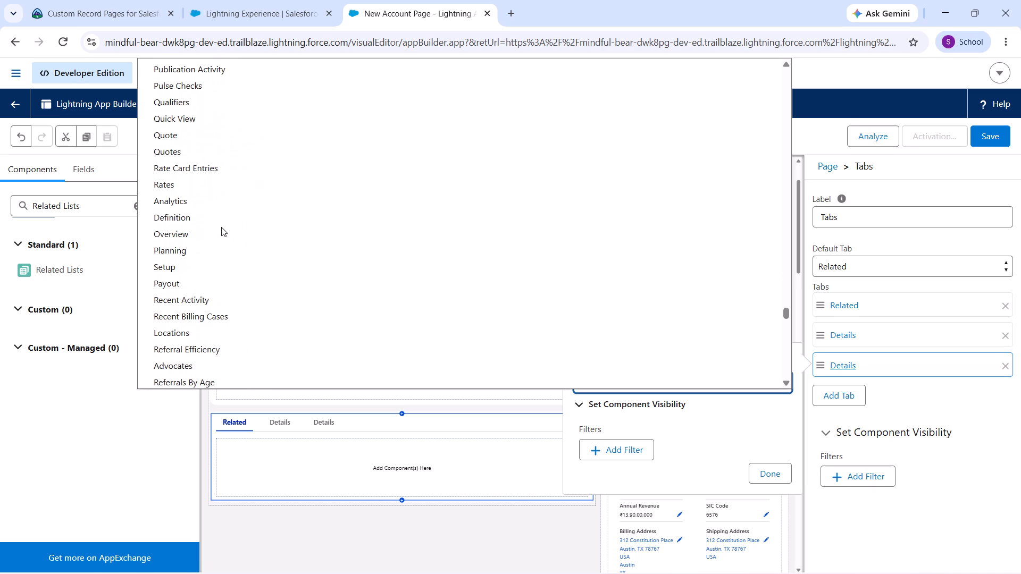
{"action": "scroll", "coordinate": [221, 227], "scroll_direction": "down", "scroll_amount": 1}
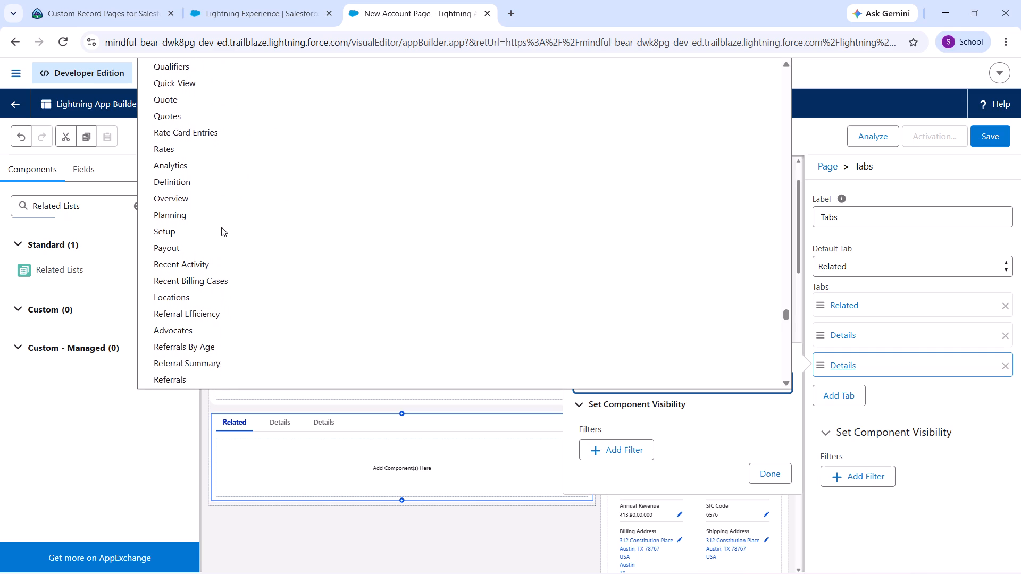
{"action": "scroll", "coordinate": [221, 227], "scroll_direction": "down", "scroll_amount": 2}
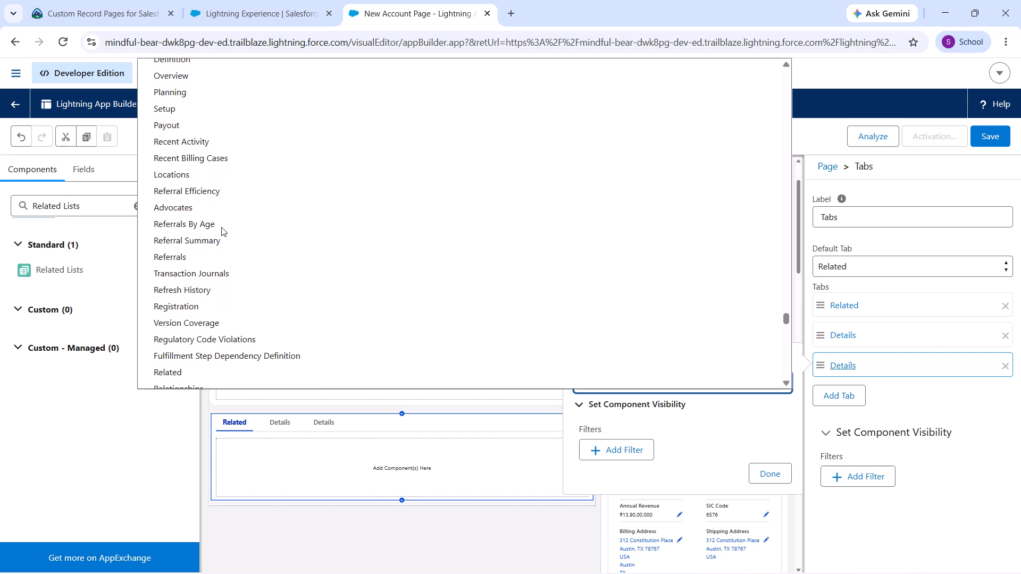
{"action": "scroll", "coordinate": [221, 227], "scroll_direction": "down", "scroll_amount": 3}
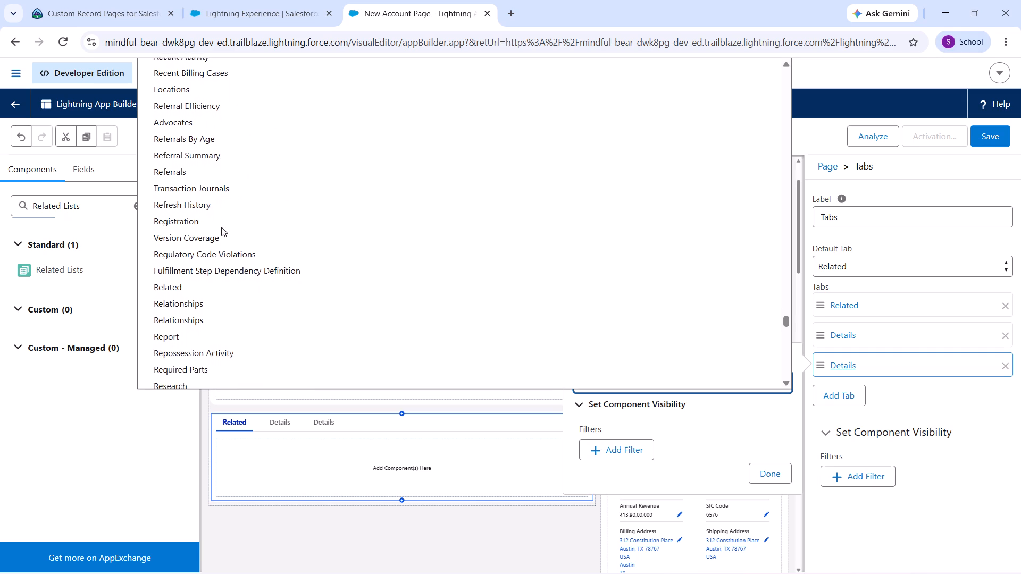
{"action": "scroll", "coordinate": [221, 227], "scroll_direction": "down", "scroll_amount": 1}
{"action": "left_click", "coordinate": [174, 277]}
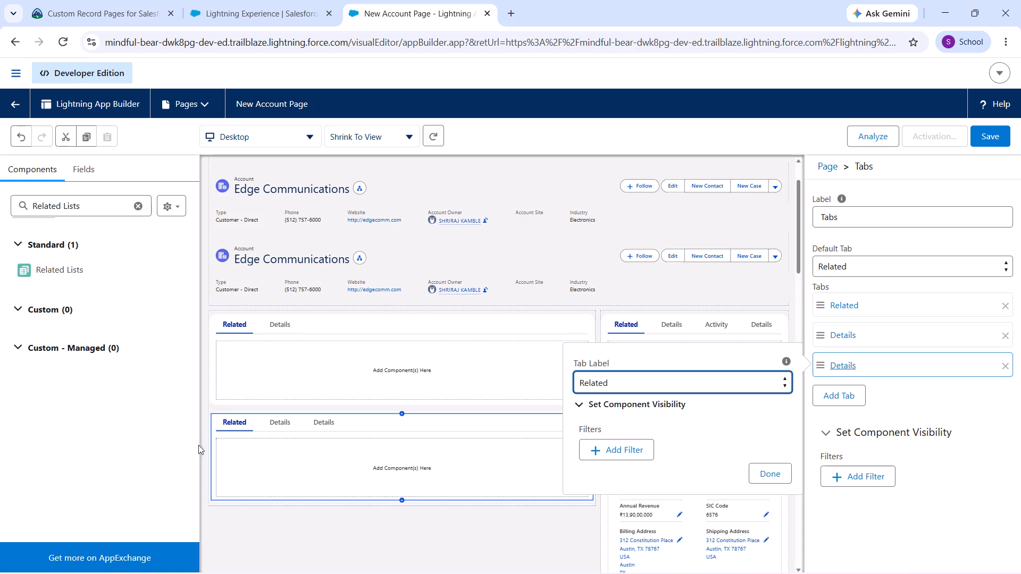
{"action": "left_click", "coordinate": [768, 471]}
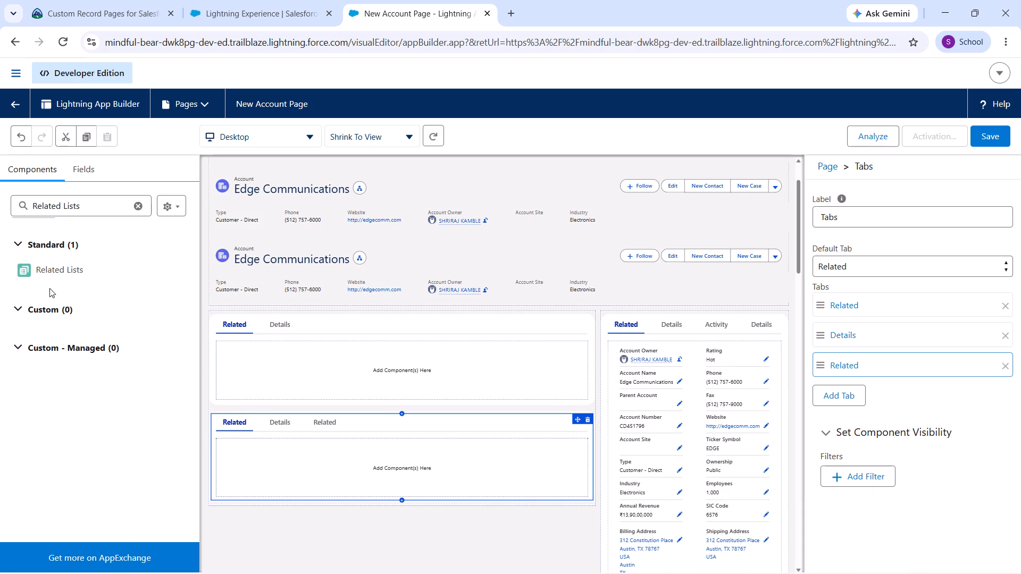
Add the Related Lists component to the first Related tab of the main region's lower Tabs component.
{"action": "left_click_drag", "start_coordinate": [49, 269], "coordinate": [287, 450]}
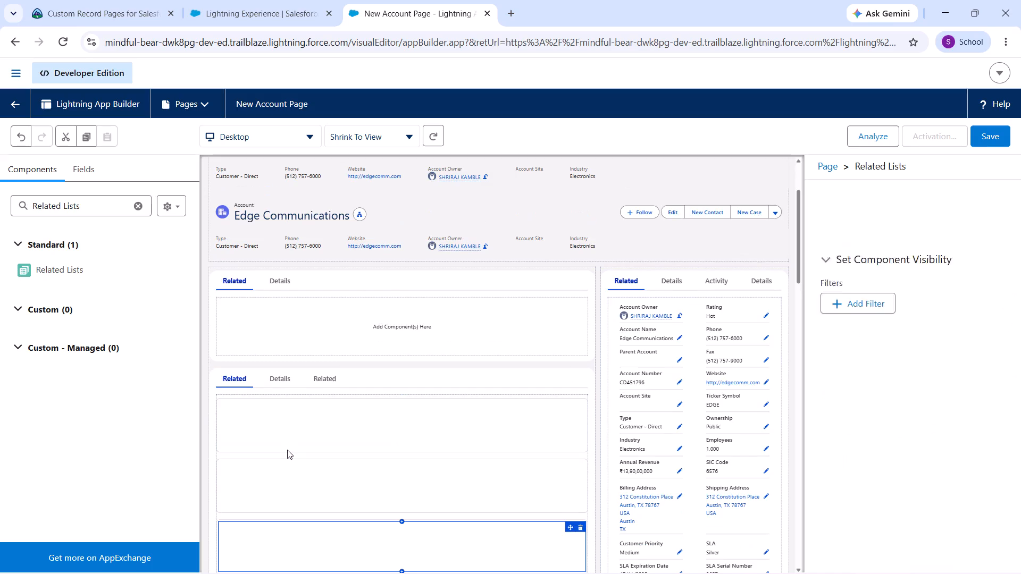
{"action": "scroll", "coordinate": [287, 450], "scroll_direction": "down", "scroll_amount": 3}
{"action": "scroll", "coordinate": [287, 450], "scroll_direction": "up", "scroll_amount": 1}
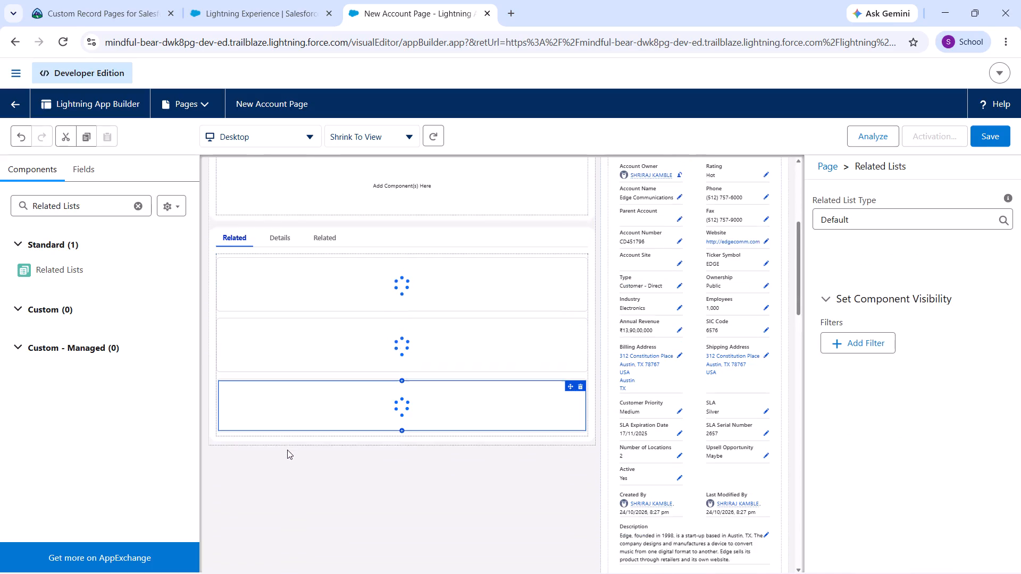
{"action": "scroll", "coordinate": [287, 450], "scroll_direction": "up", "scroll_amount": 1}
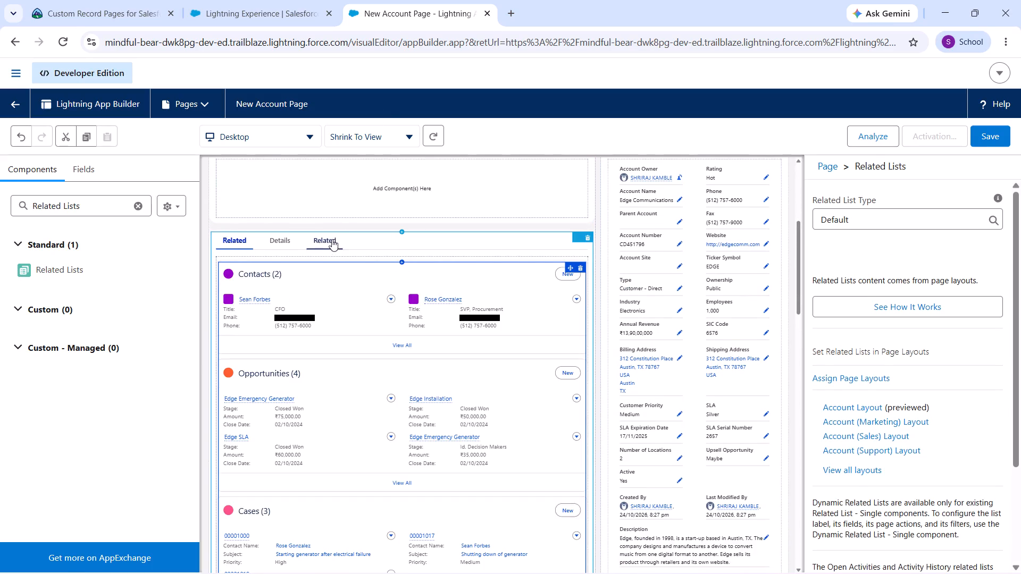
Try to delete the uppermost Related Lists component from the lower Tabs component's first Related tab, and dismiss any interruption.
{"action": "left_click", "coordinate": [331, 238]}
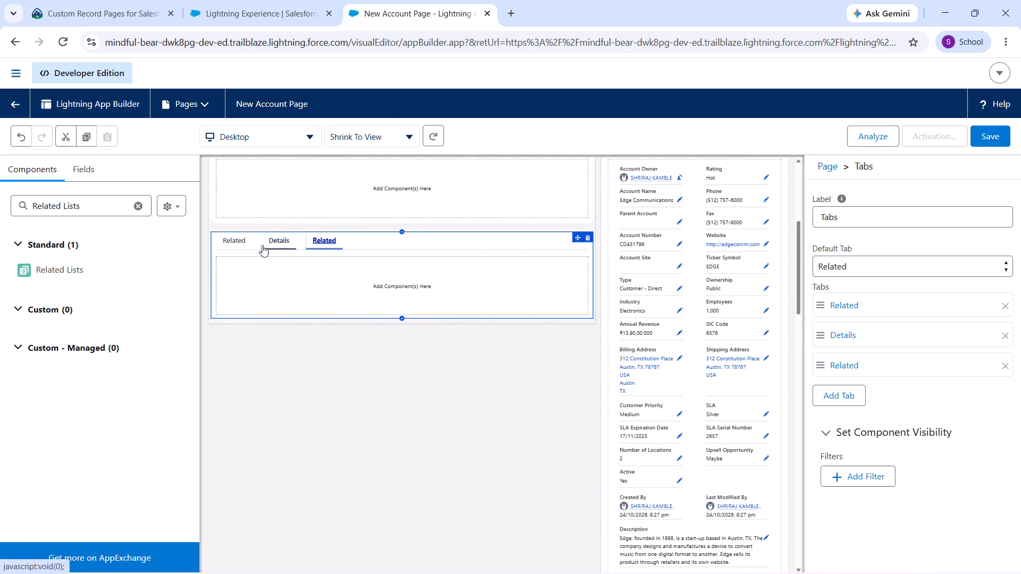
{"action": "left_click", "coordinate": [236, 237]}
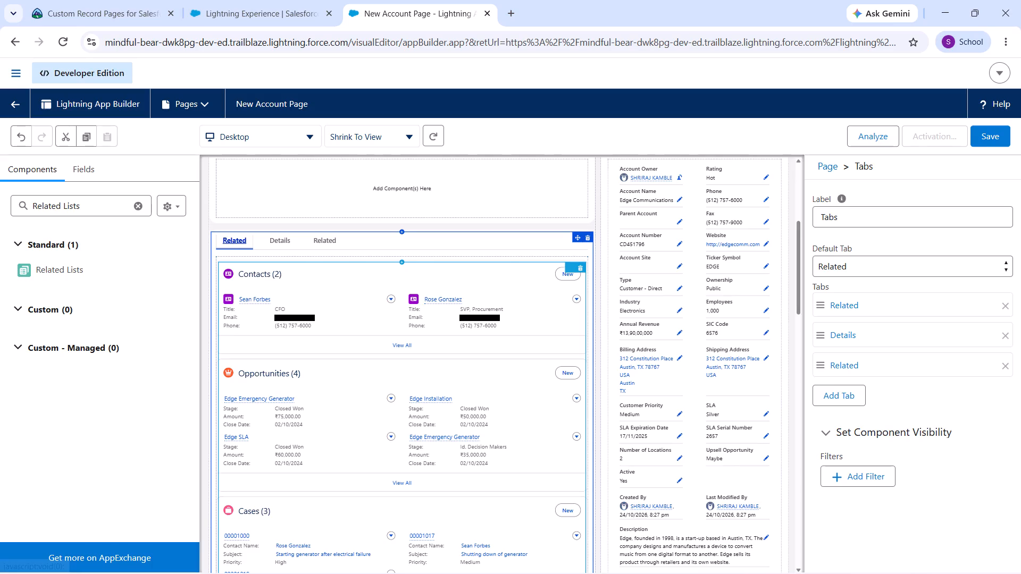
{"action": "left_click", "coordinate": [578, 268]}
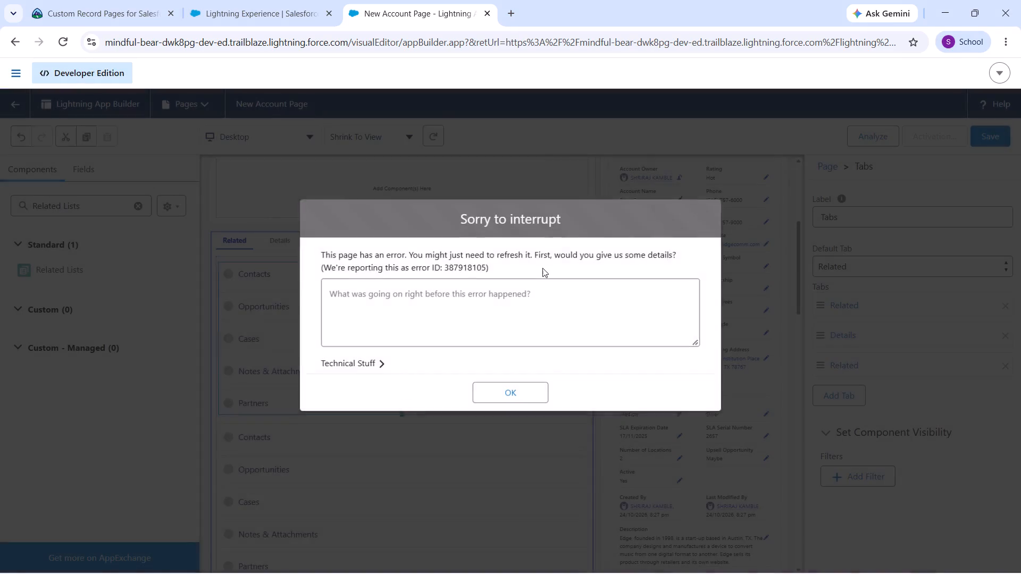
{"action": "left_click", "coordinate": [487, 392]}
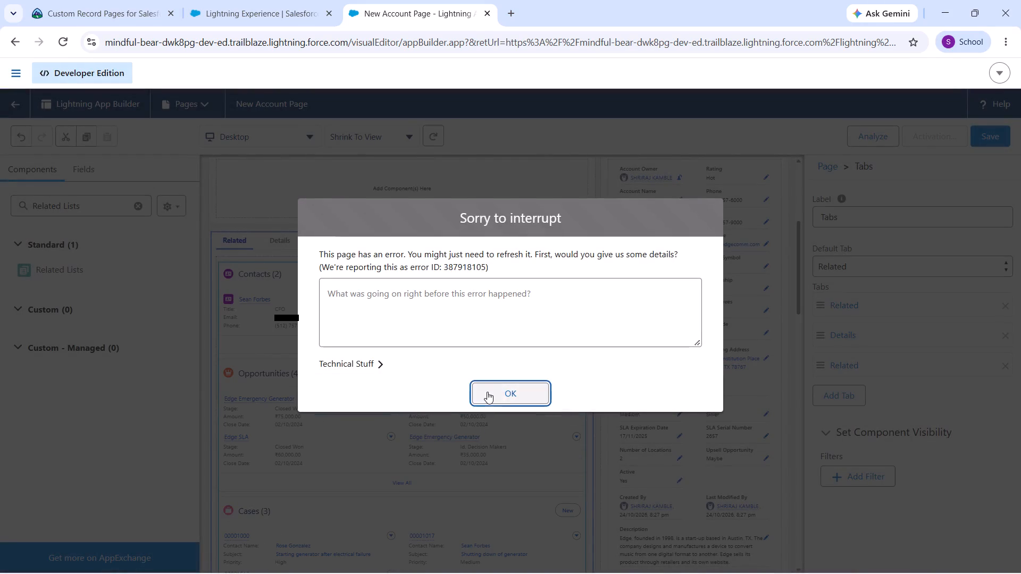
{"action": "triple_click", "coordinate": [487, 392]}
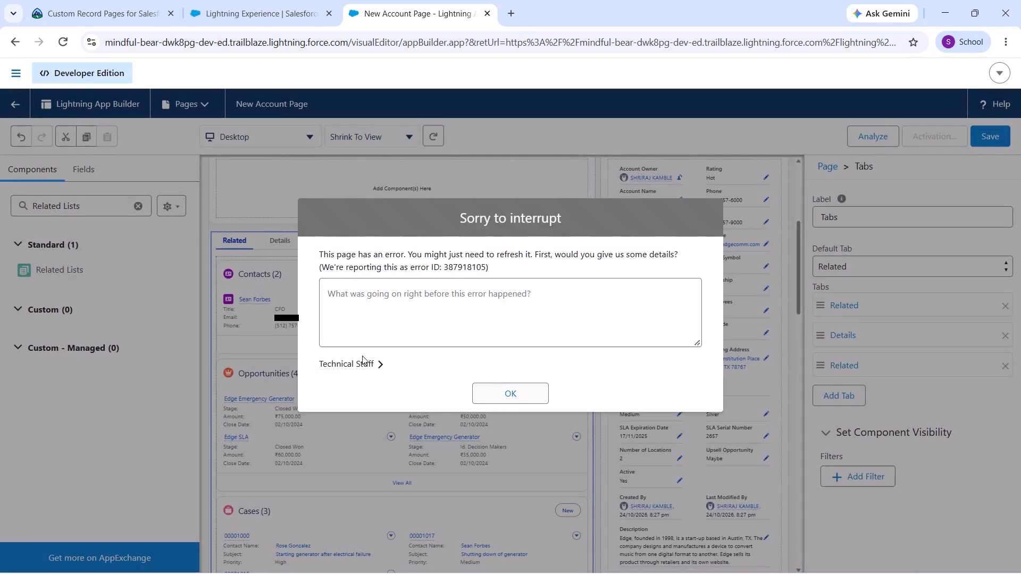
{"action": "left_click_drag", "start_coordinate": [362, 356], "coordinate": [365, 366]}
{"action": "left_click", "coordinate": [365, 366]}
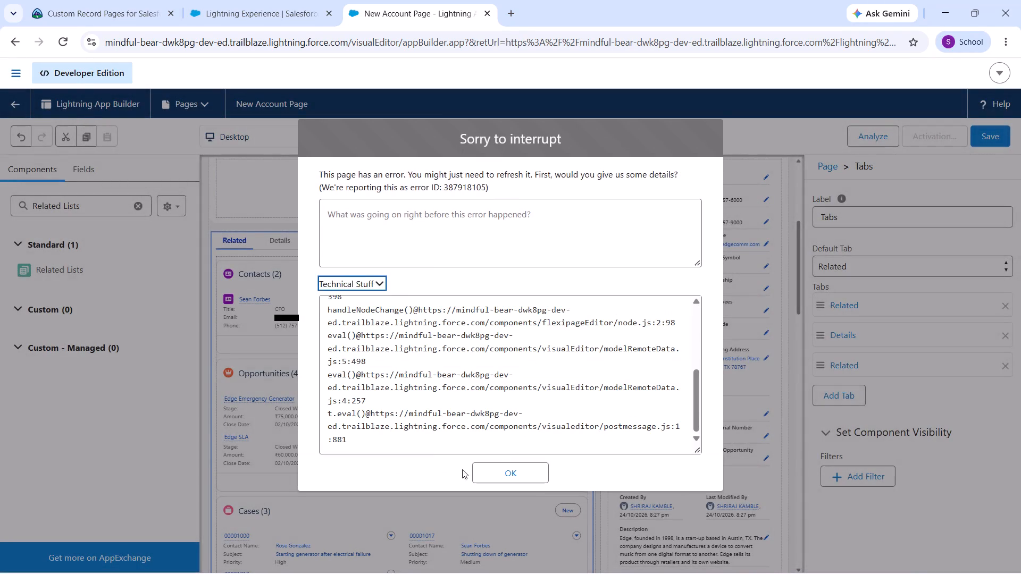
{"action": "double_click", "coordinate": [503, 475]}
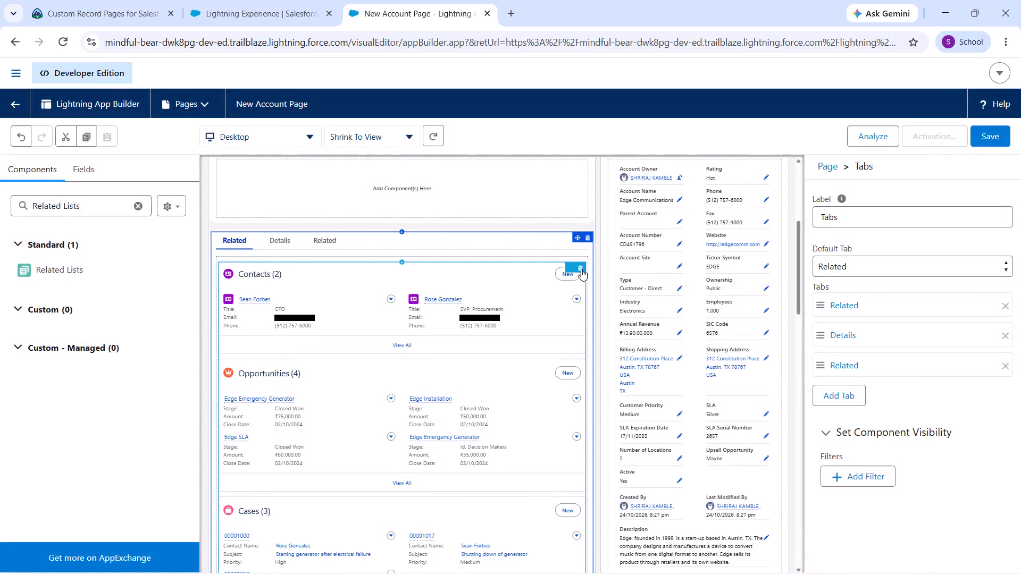
Add the Related Lists component to the empty Related tab of the main region's upper Tabs component.
{"action": "scroll", "coordinate": [372, 323], "scroll_direction": "up", "scroll_amount": 9}
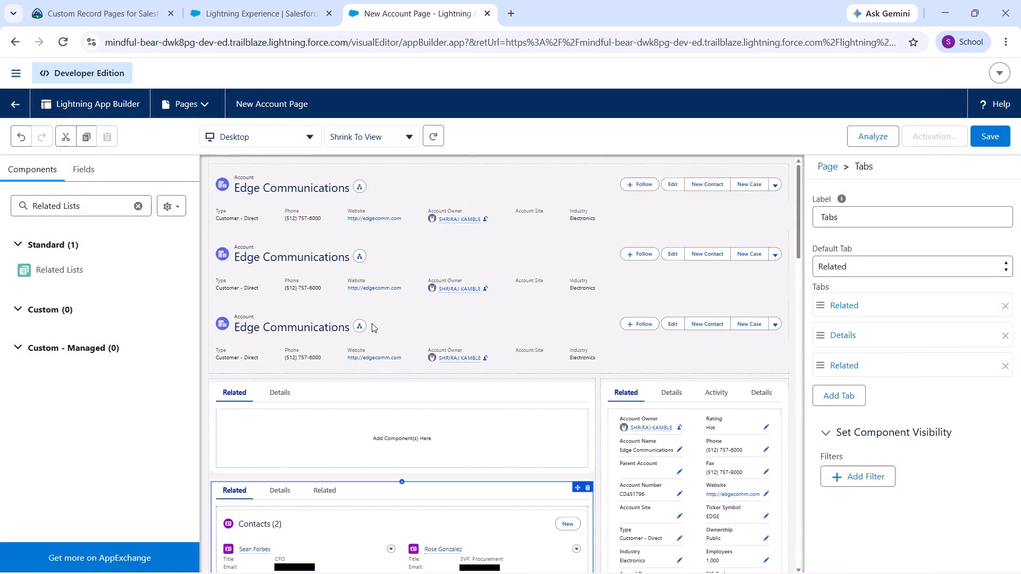
{"action": "scroll", "coordinate": [372, 323], "scroll_direction": "up", "scroll_amount": 1}
{"action": "left_click", "coordinate": [177, 456]}
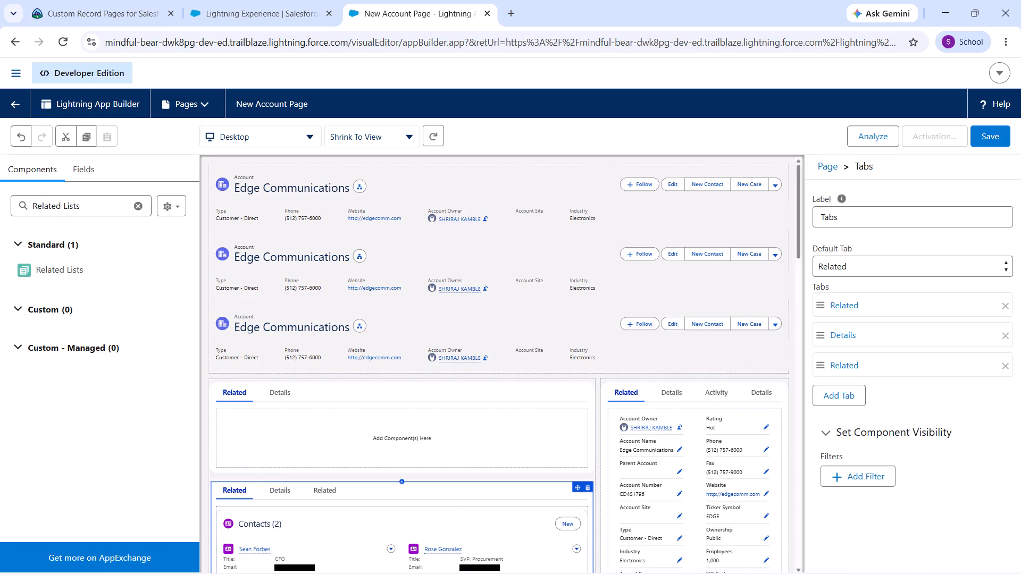
{"action": "left_click", "coordinate": [282, 434]}
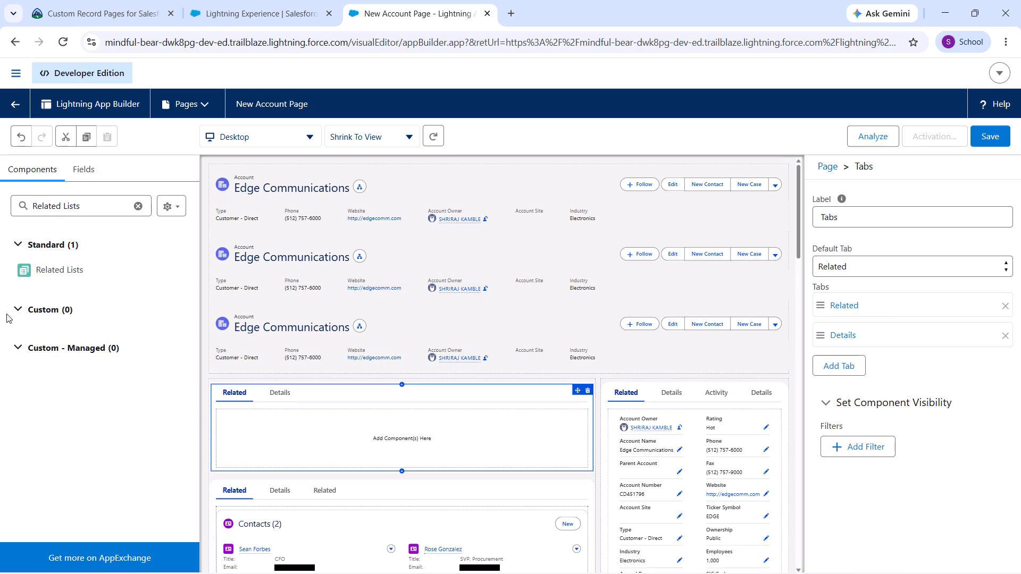
{"action": "triple_click", "coordinate": [22, 279]}
{"action": "left_click_drag", "start_coordinate": [23, 271], "coordinate": [252, 437]}
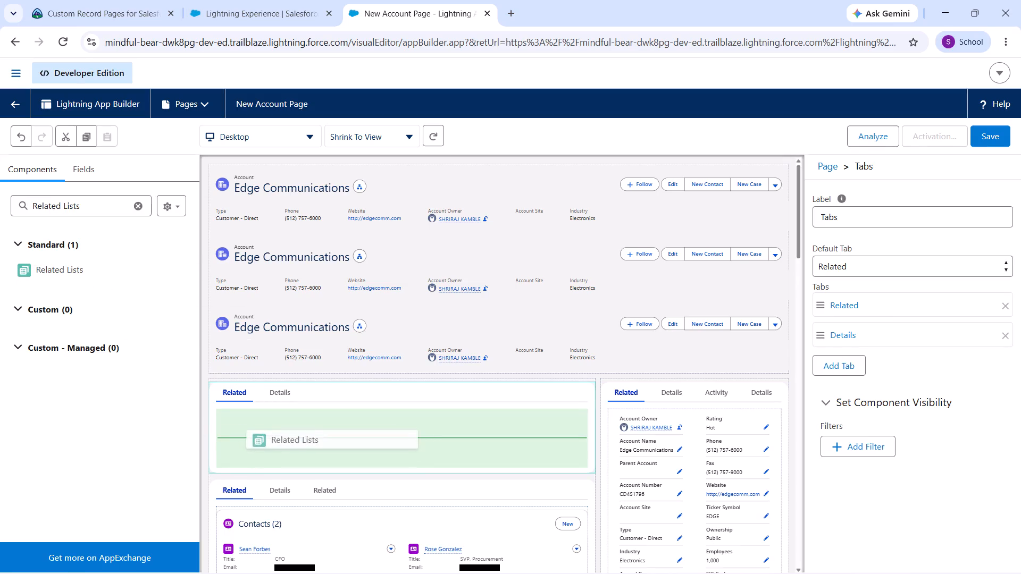
{"action": "left_click_drag", "start_coordinate": [252, 437], "coordinate": [237, 425]}
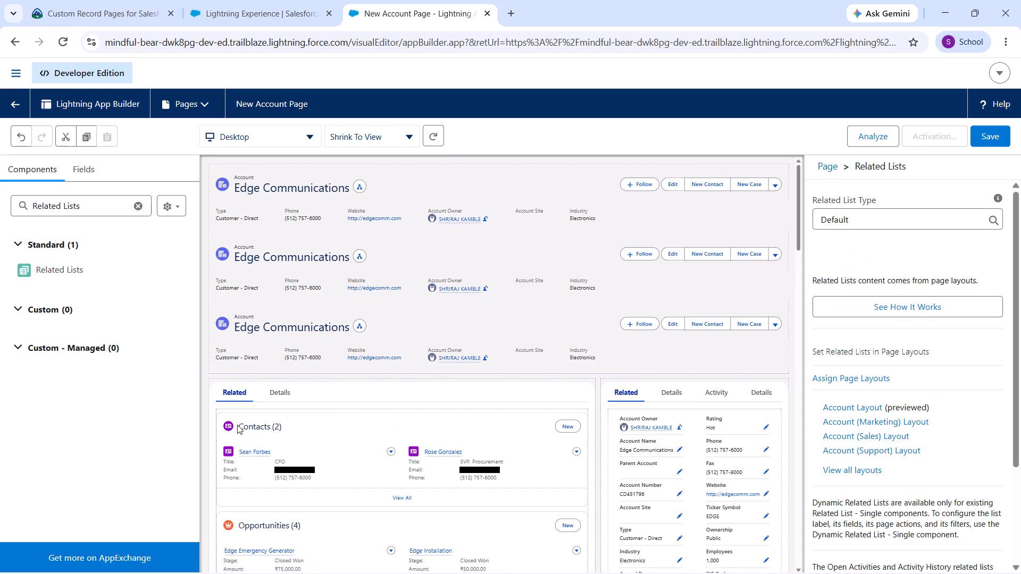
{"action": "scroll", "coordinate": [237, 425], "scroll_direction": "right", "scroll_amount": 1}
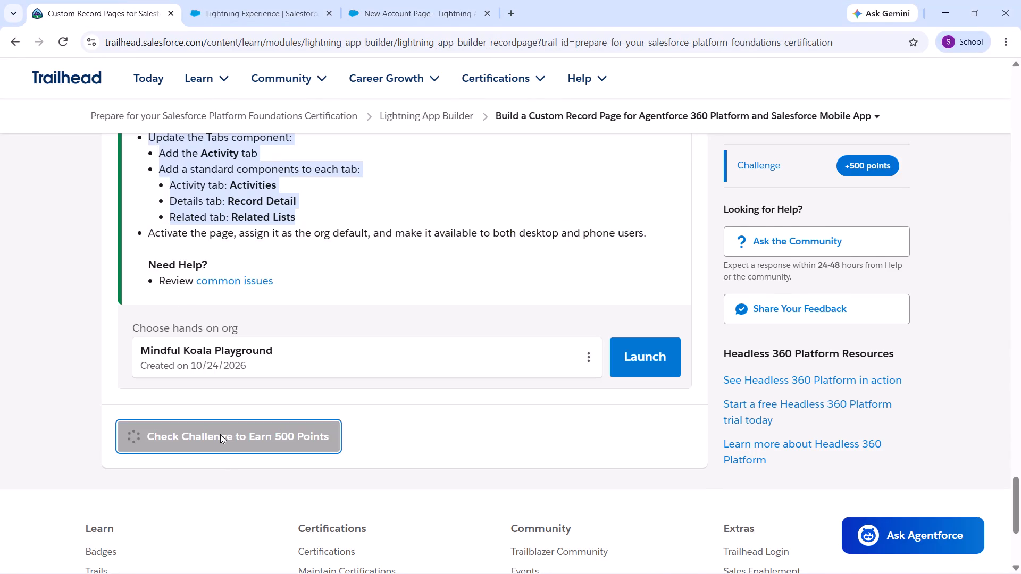
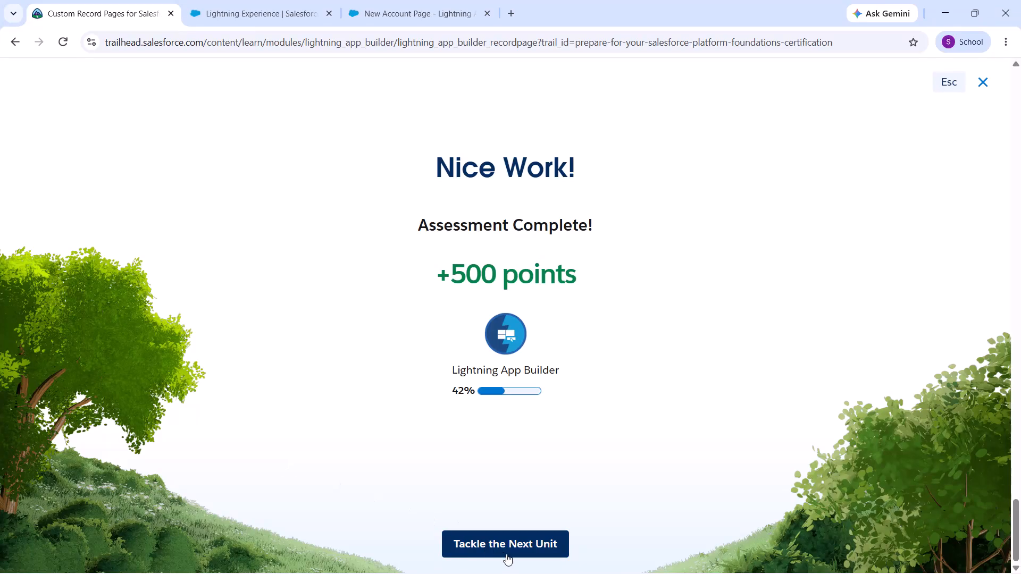
Continue to the next Trailhead unit, Get Started With Dynamic Forms.
{"action": "left_click", "coordinate": [503, 545]}
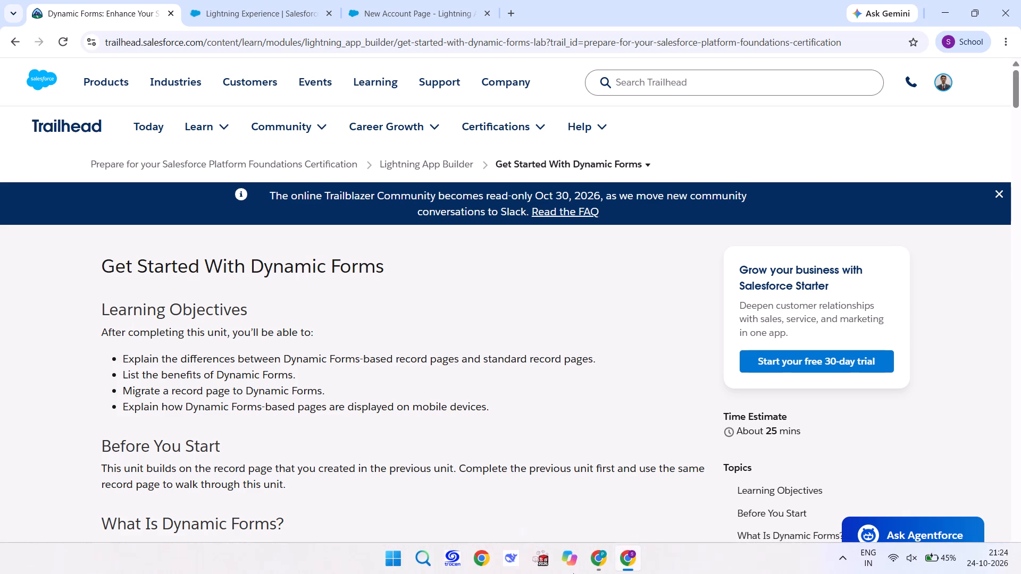
Review the Dynamic Forms unit and its hands-on challenge requirements for upgrading the New Account Page.
{"action": "scroll", "coordinate": [437, 373], "scroll_direction": "down", "scroll_amount": 2}
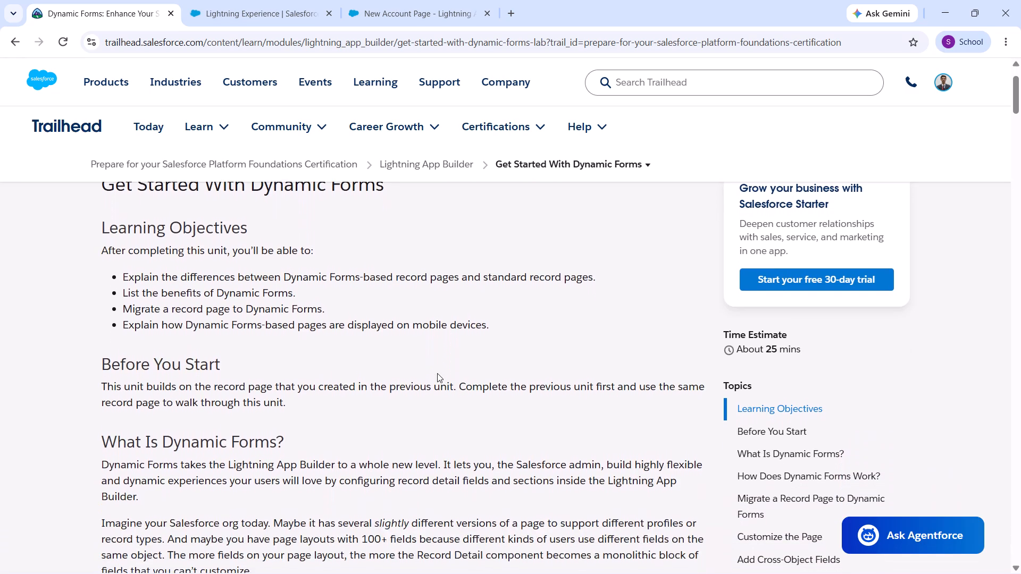
{"action": "scroll", "coordinate": [437, 373], "scroll_direction": "down", "scroll_amount": 18}
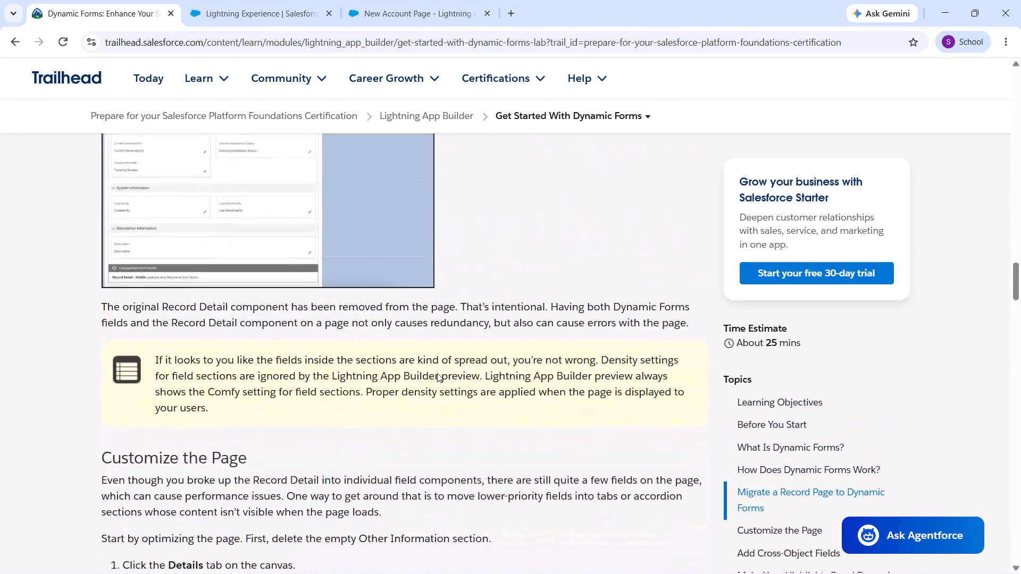
{"action": "scroll", "coordinate": [437, 373], "scroll_direction": "down", "scroll_amount": 11}
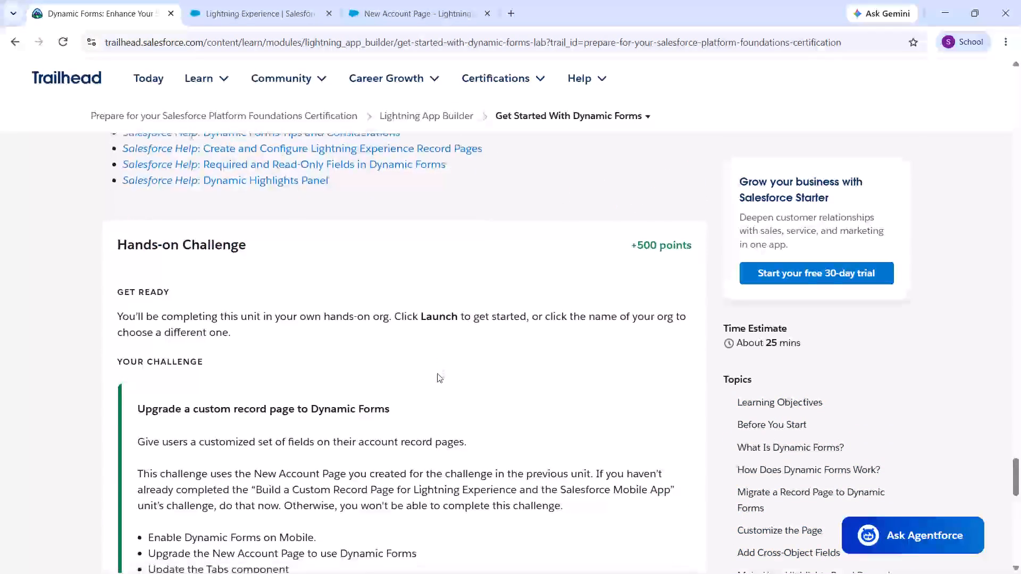
{"action": "scroll", "coordinate": [437, 373], "scroll_direction": "down", "scroll_amount": 3}
{"action": "scroll", "coordinate": [437, 373], "scroll_direction": "up", "scroll_amount": 4}
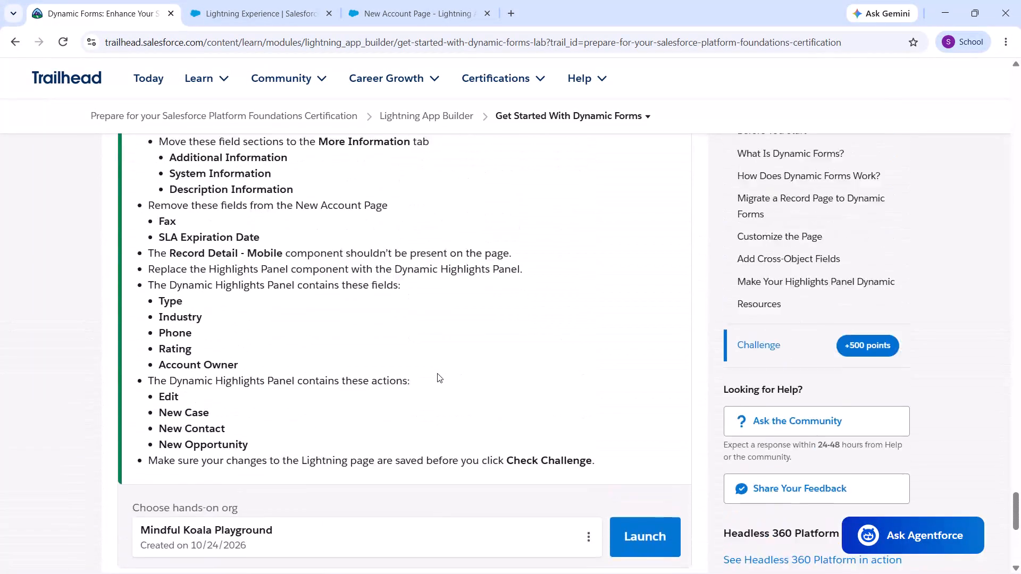
{"action": "scroll", "coordinate": [437, 373], "scroll_direction": "up", "scroll_amount": 6}
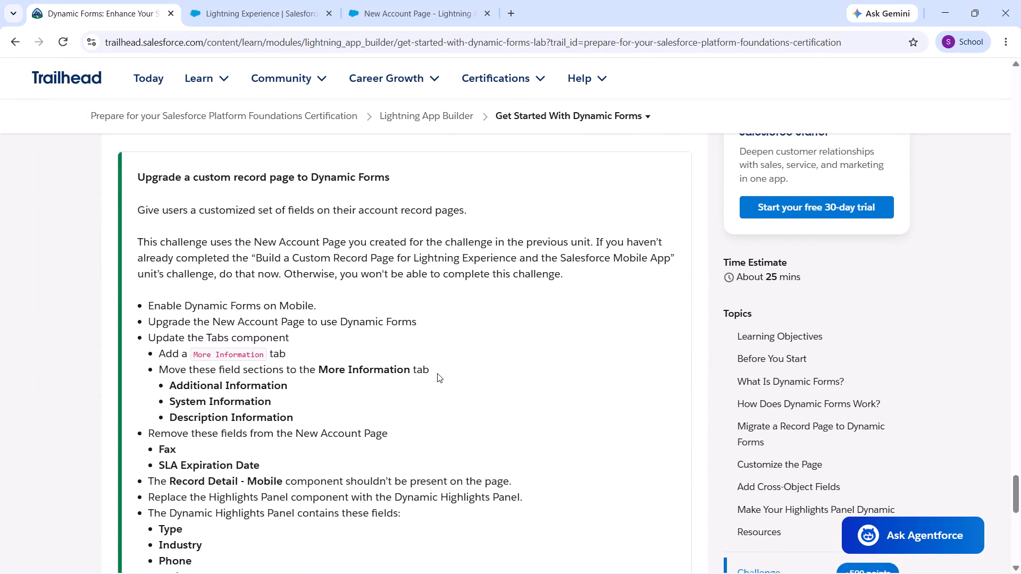
{"action": "scroll", "coordinate": [437, 373], "scroll_direction": "up", "scroll_amount": 19}
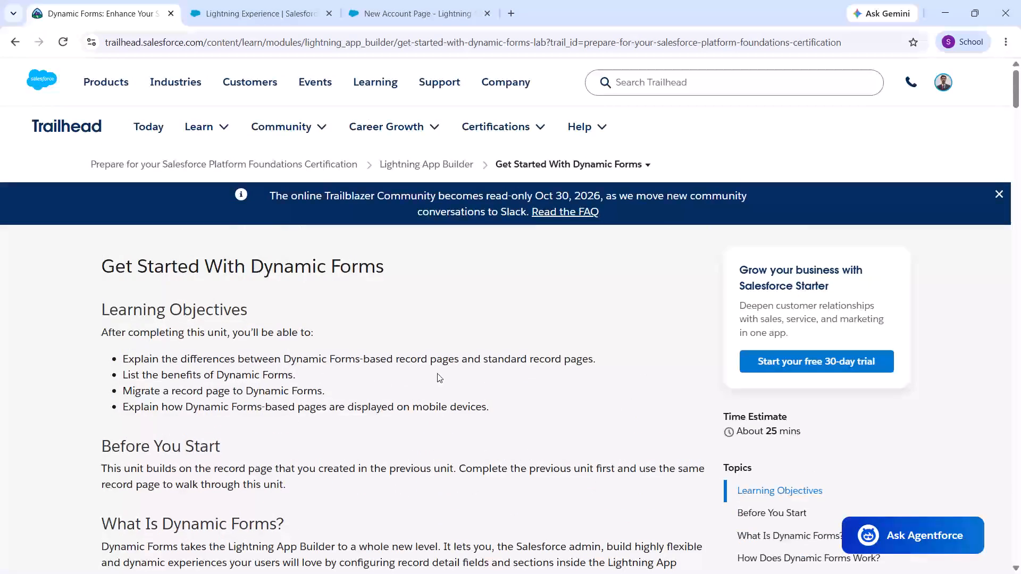
Create a new Trailhead Playground for the Dynamic Forms challenge, keeping the suggested name.
{"action": "scroll", "coordinate": [437, 373], "scroll_direction": "down", "scroll_amount": 7}
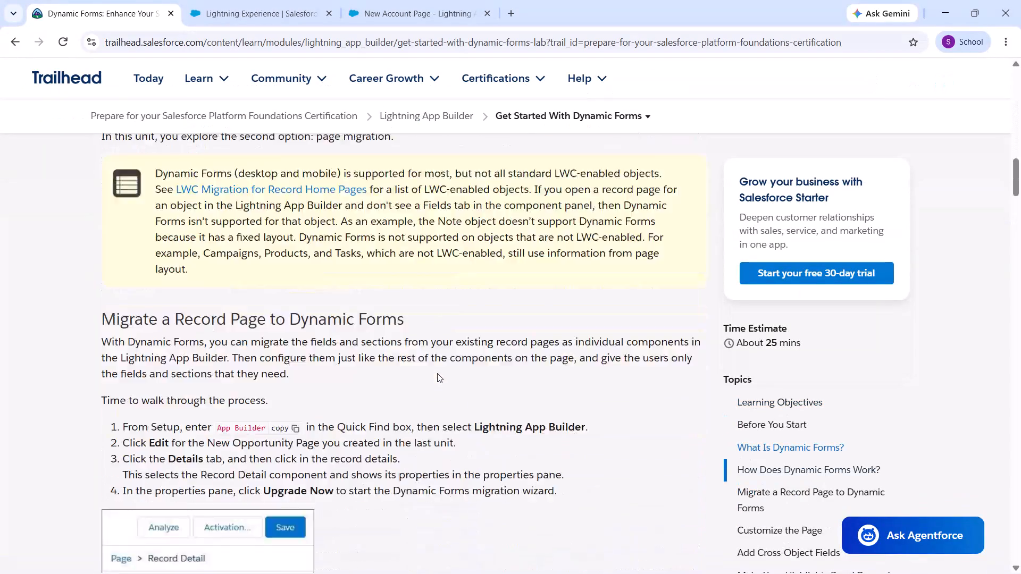
{"action": "scroll", "coordinate": [437, 373], "scroll_direction": "down", "scroll_amount": 9}
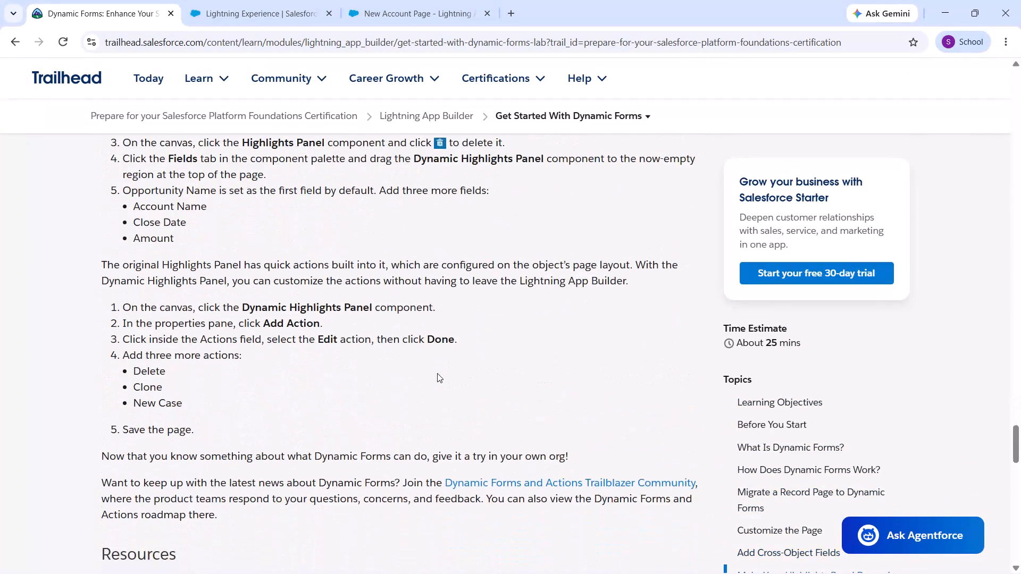
{"action": "scroll", "coordinate": [437, 373], "scroll_direction": "down", "scroll_amount": 8}
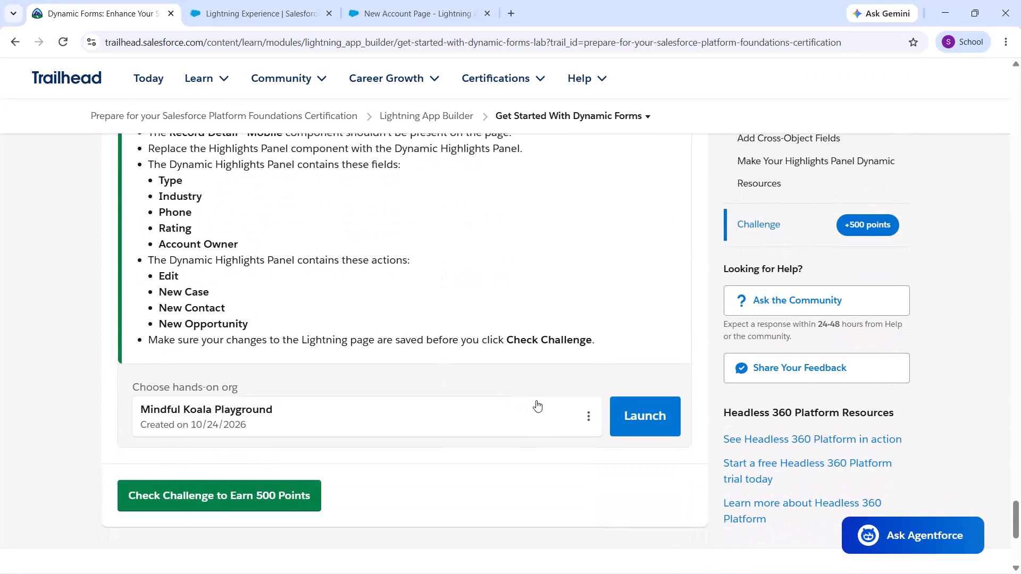
{"action": "left_click", "coordinate": [588, 415]}
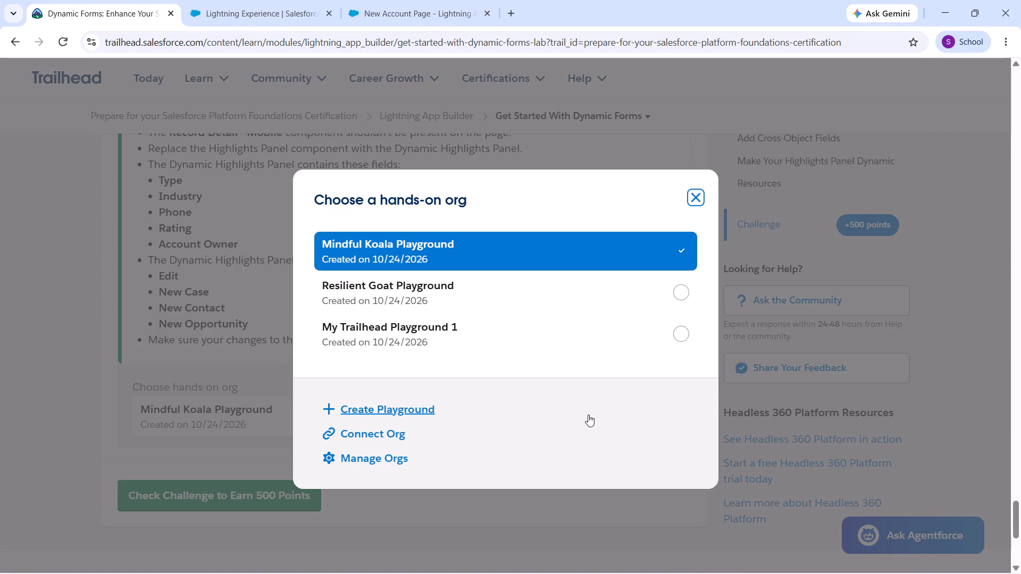
{"action": "left_click", "coordinate": [388, 406]}
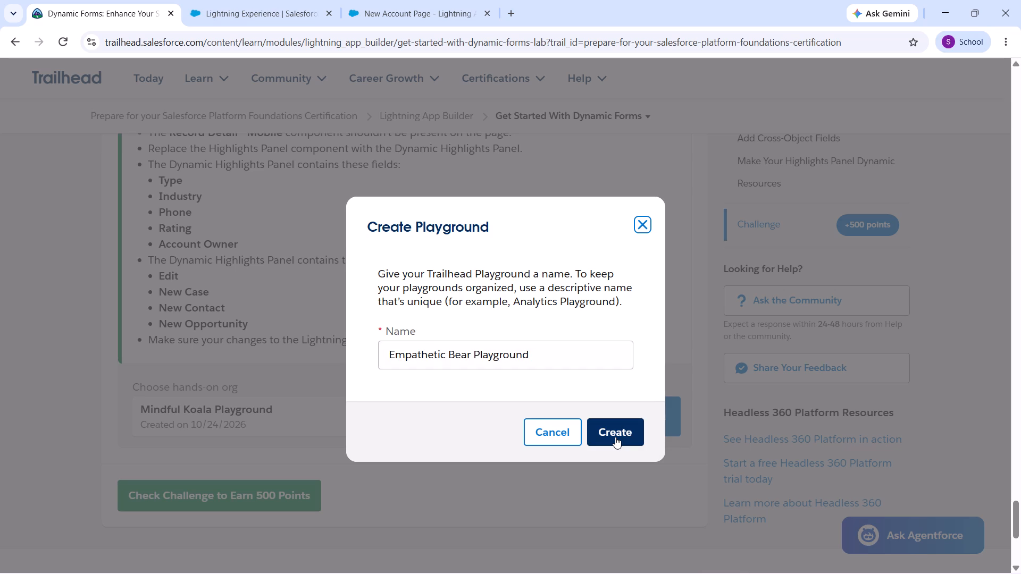
{"action": "left_click", "coordinate": [615, 437]}
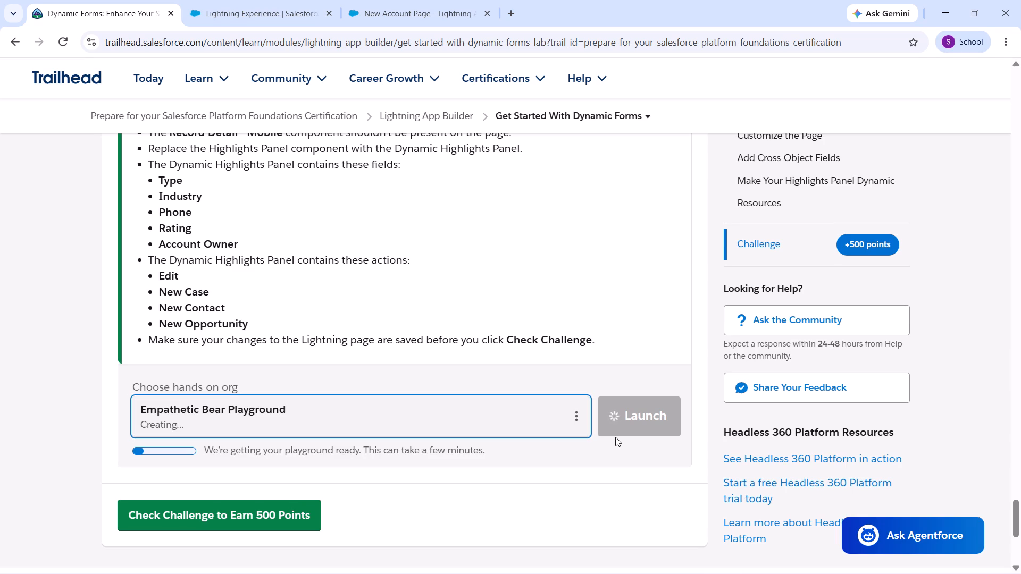
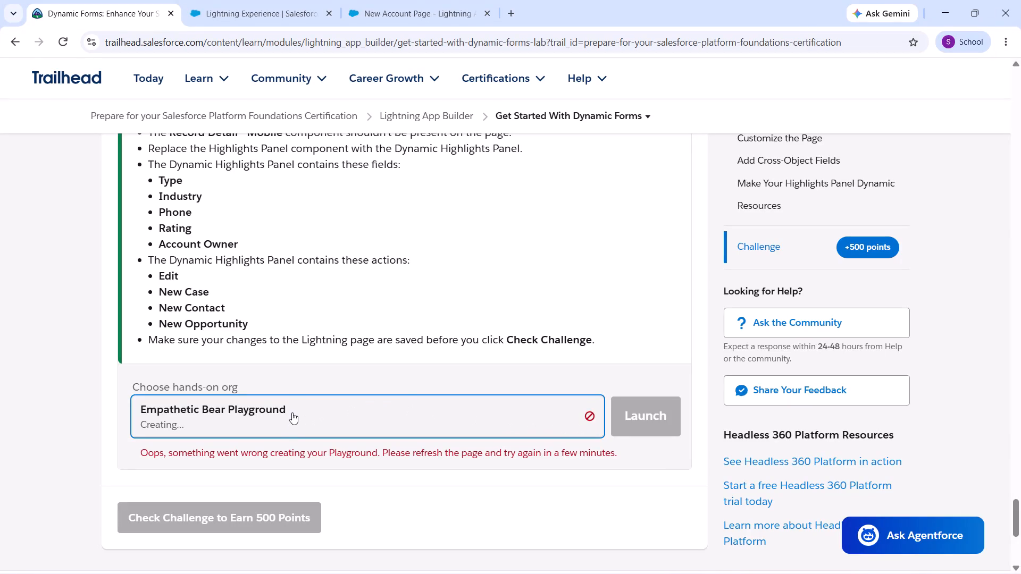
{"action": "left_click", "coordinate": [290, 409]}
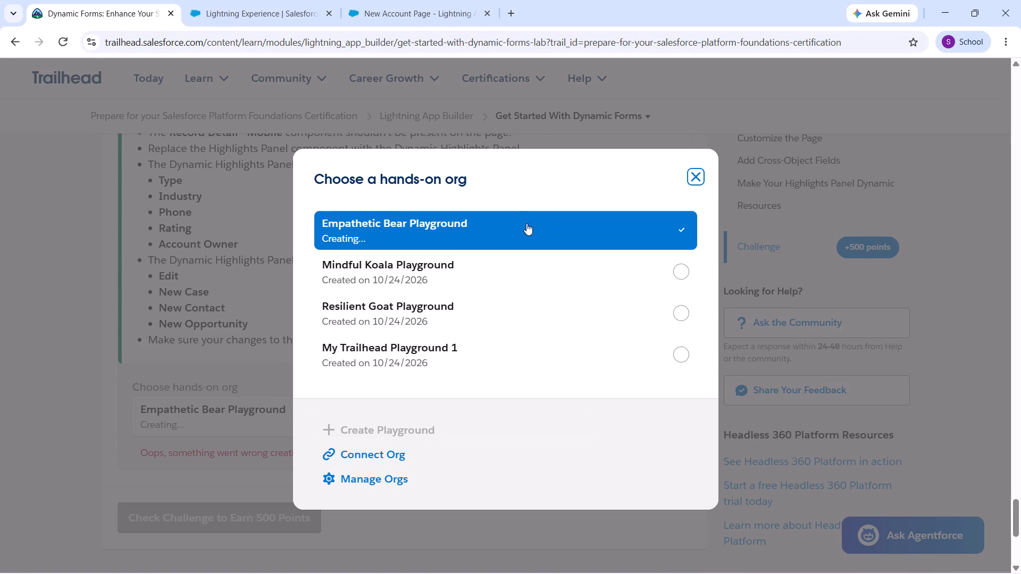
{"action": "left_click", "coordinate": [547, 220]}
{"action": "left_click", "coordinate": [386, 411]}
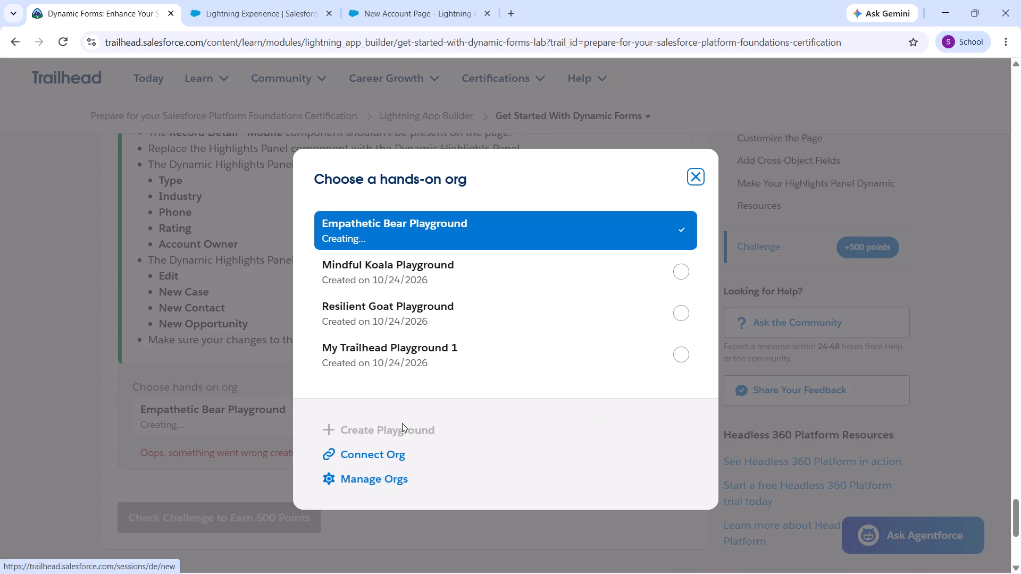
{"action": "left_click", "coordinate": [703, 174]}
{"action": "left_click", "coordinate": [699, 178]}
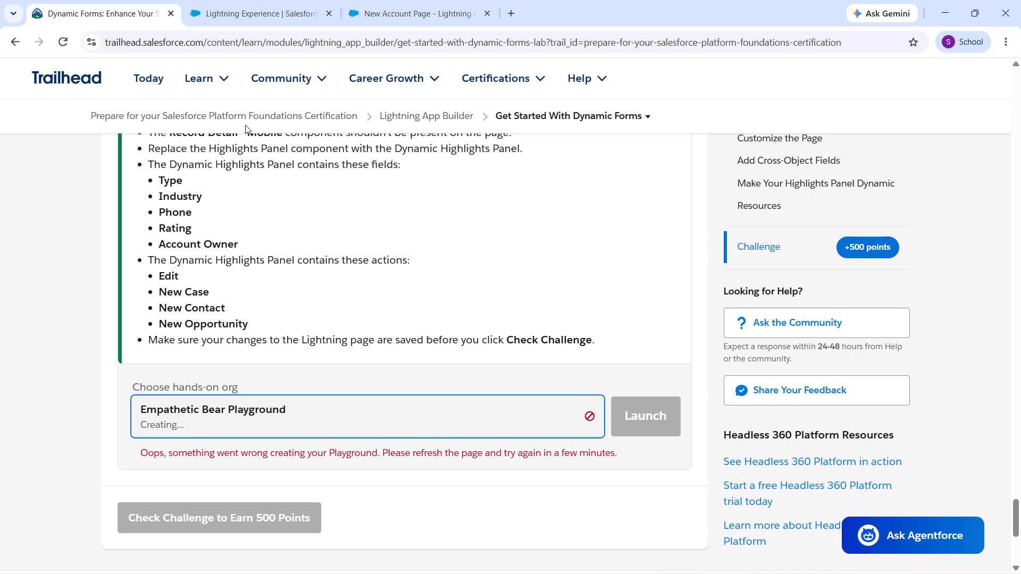
Reload the Get Started With Dynamic Forms unit page.
{"action": "left_click", "coordinate": [62, 38]}
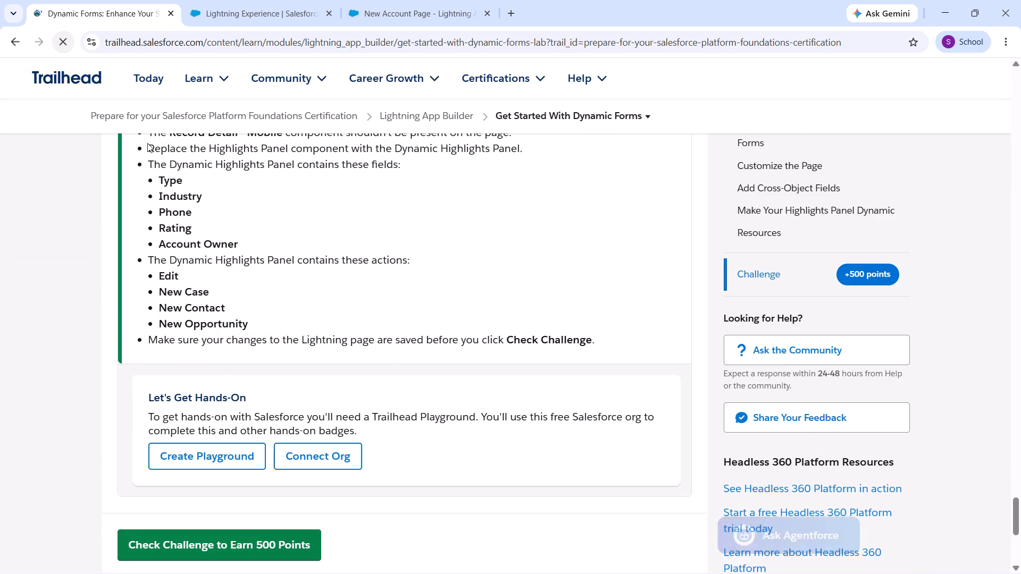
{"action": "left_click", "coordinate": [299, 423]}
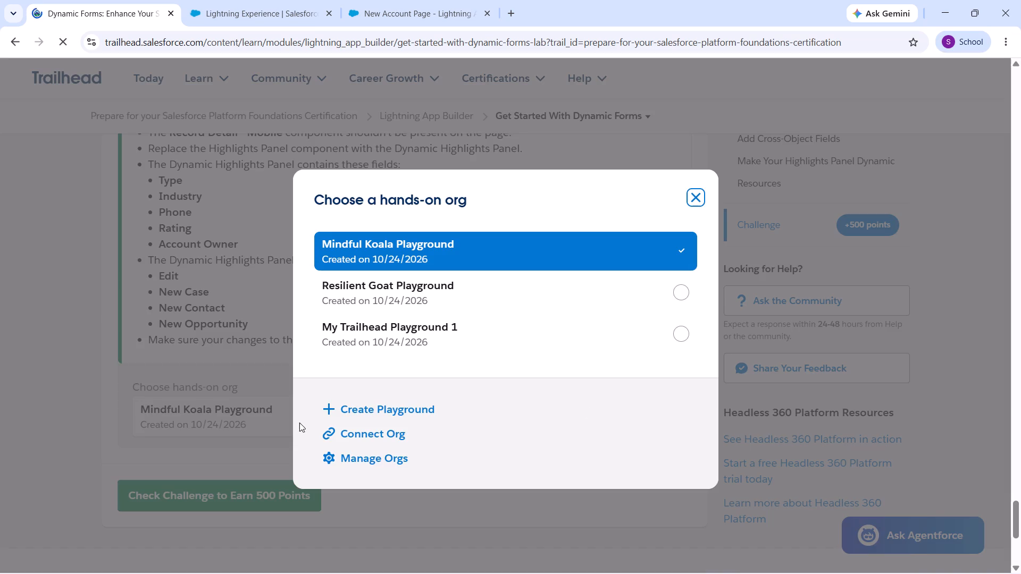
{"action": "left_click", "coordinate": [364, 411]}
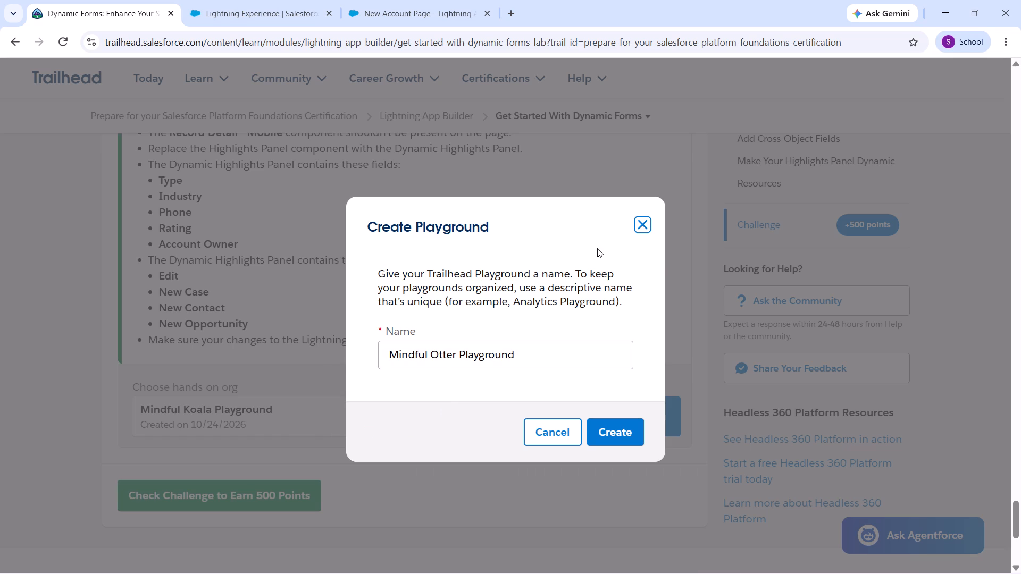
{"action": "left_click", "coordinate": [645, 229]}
Create a new Trailhead Playground for the challenge named Dynamic Forms, copying the name from the unit's title.
{"action": "scroll", "coordinate": [372, 285], "scroll_direction": "up", "scroll_amount": 15}
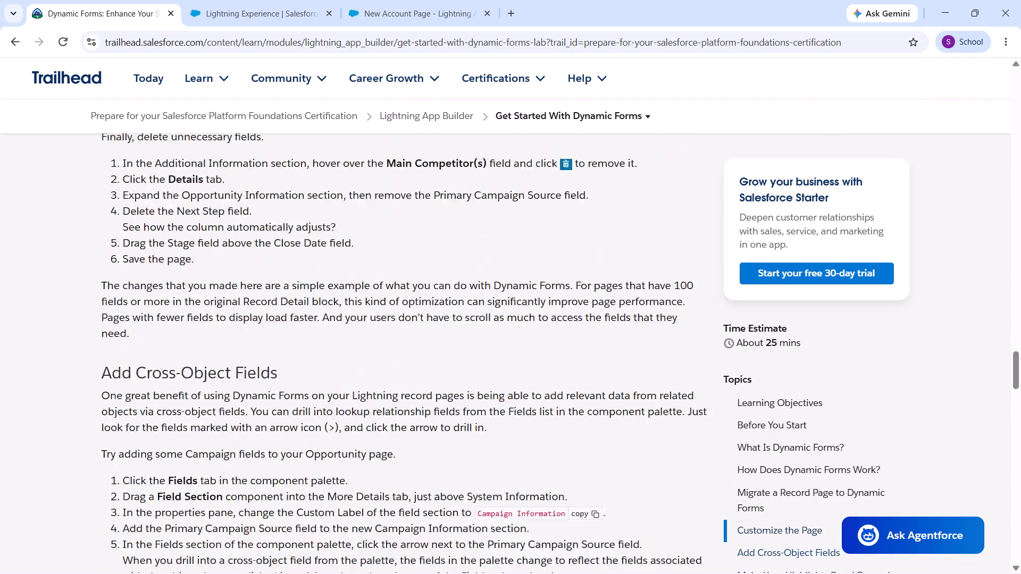
{"action": "scroll", "coordinate": [372, 285], "scroll_direction": "up", "scroll_amount": 13}
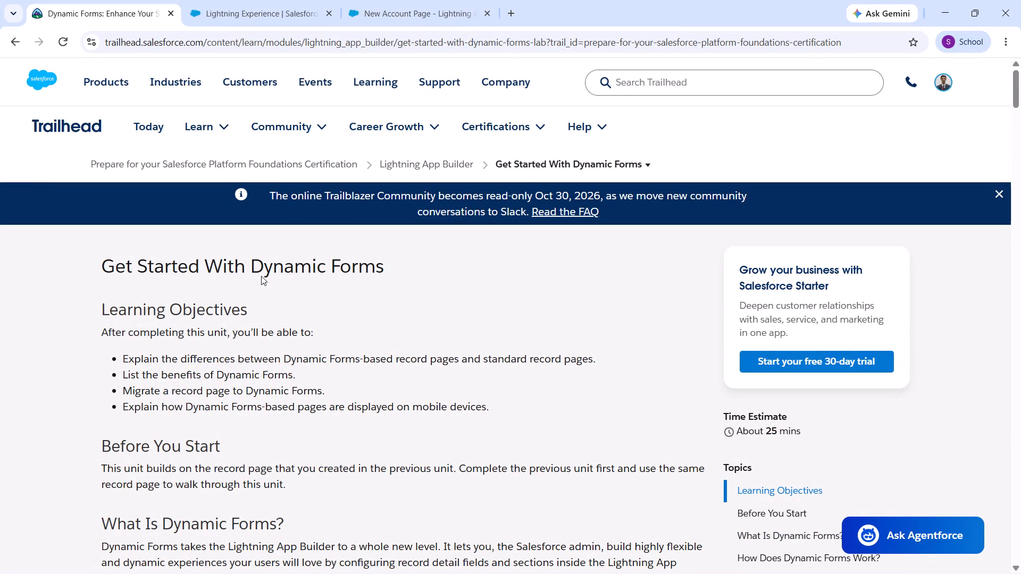
{"action": "left_click_drag", "start_coordinate": [249, 267], "coordinate": [392, 273]}
{"action": "key", "text": "ctrl+c"}
{"action": "scroll", "coordinate": [392, 273], "scroll_direction": "down", "scroll_amount": 9}
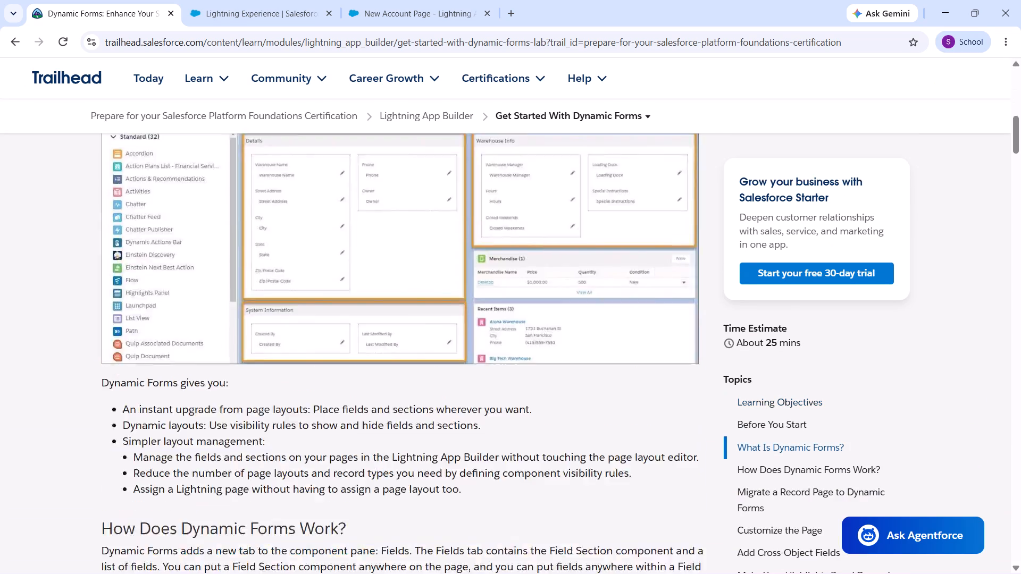
{"action": "scroll", "coordinate": [392, 273], "scroll_direction": "down", "scroll_amount": 17}
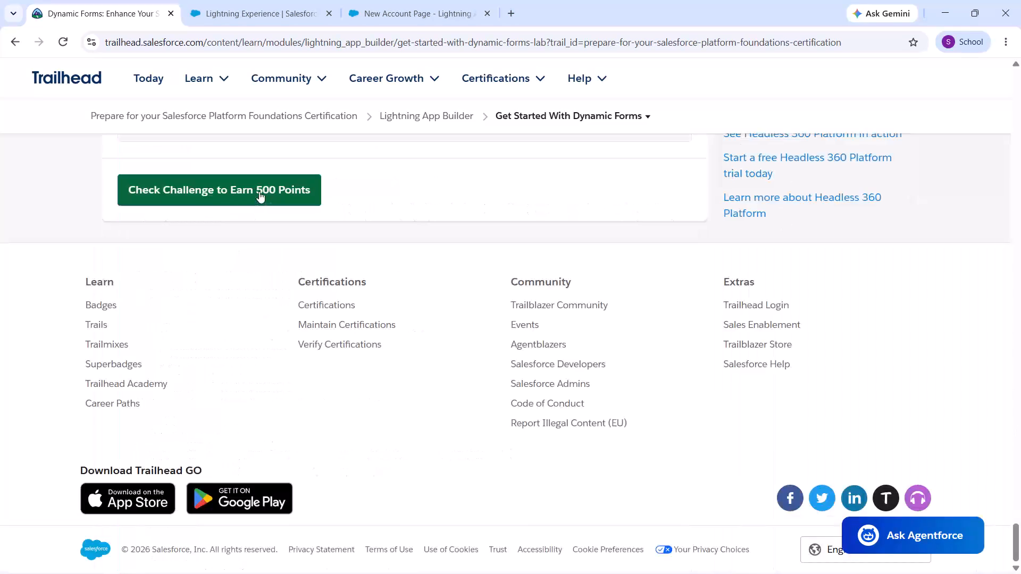
{"action": "scroll", "coordinate": [240, 230], "scroll_direction": "up", "scroll_amount": 2}
{"action": "left_click", "coordinate": [466, 256]}
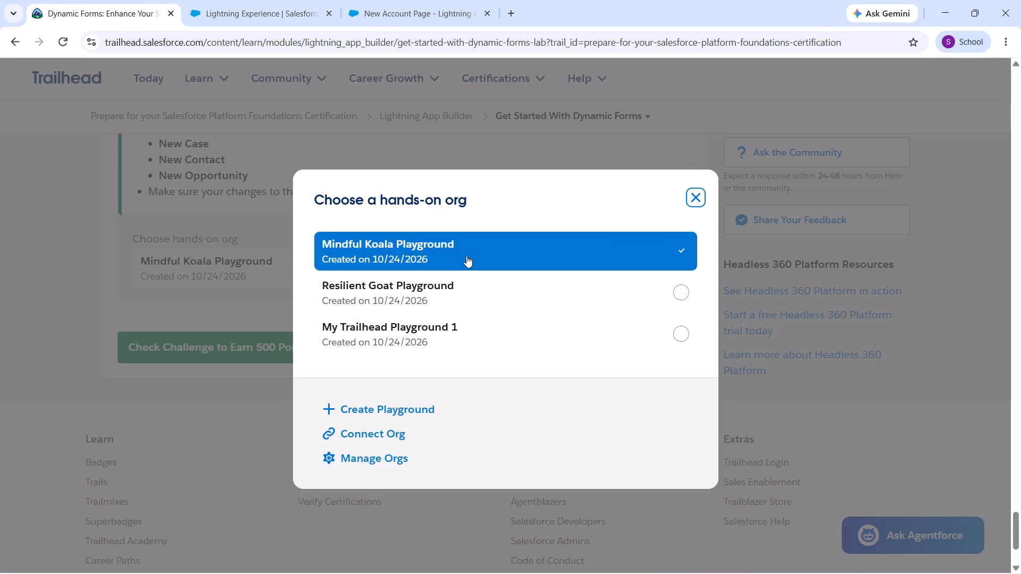
{"action": "left_click", "coordinate": [378, 408]}
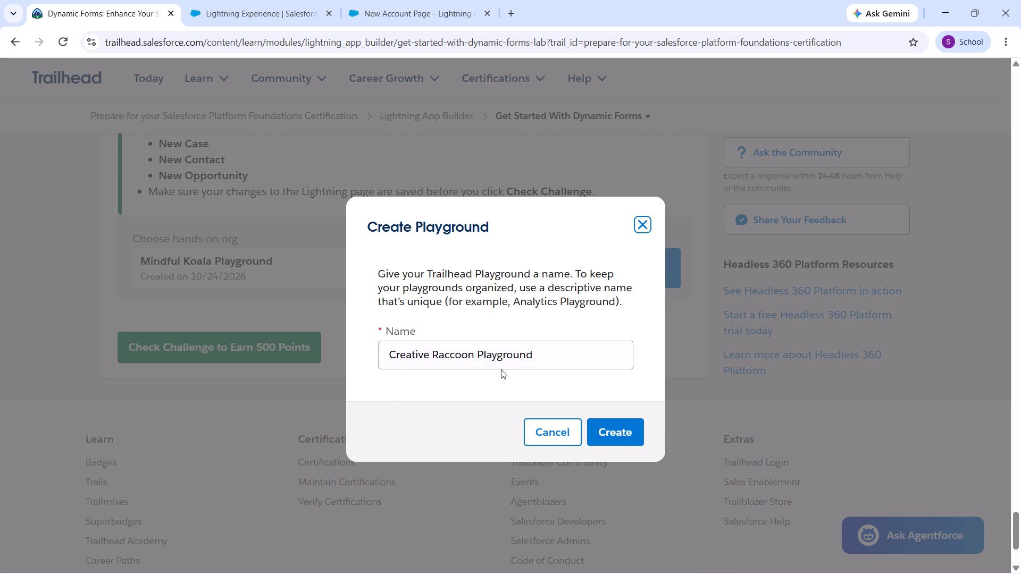
{"action": "left_click_drag", "start_coordinate": [532, 356], "coordinate": [342, 382]}
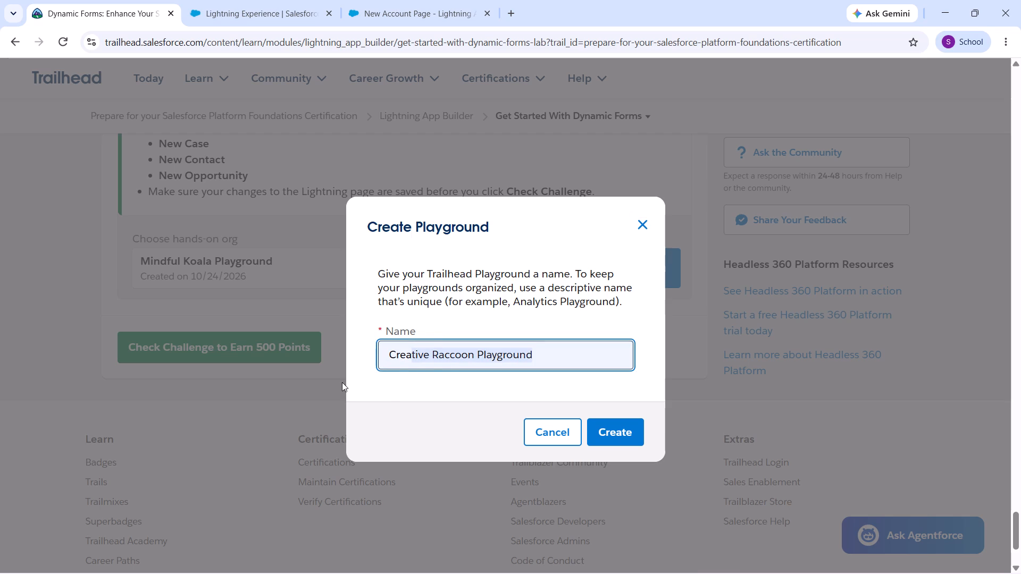
{"action": "key", "text": "ctrl+v"}
{"action": "left_click", "coordinate": [619, 432]}
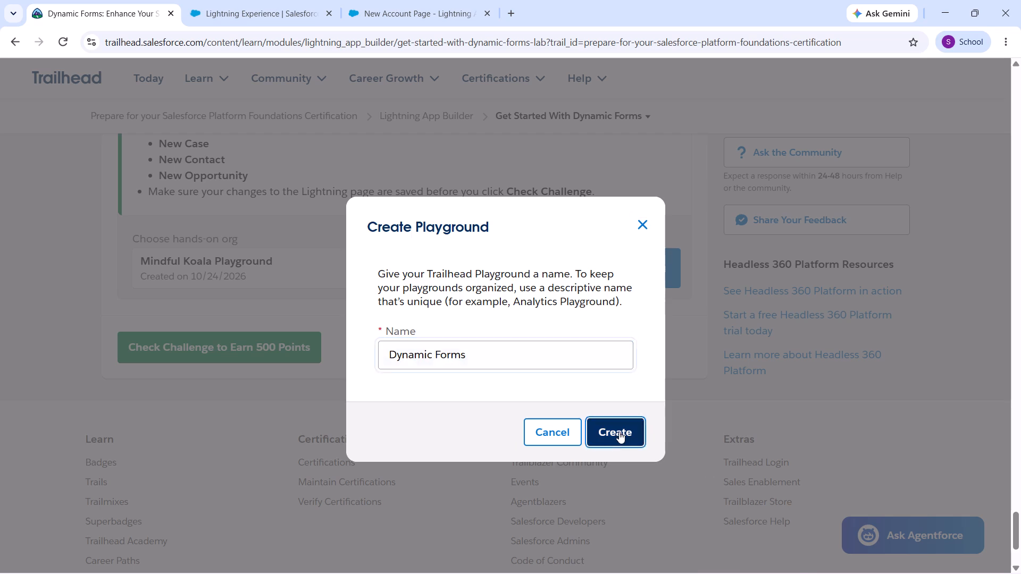